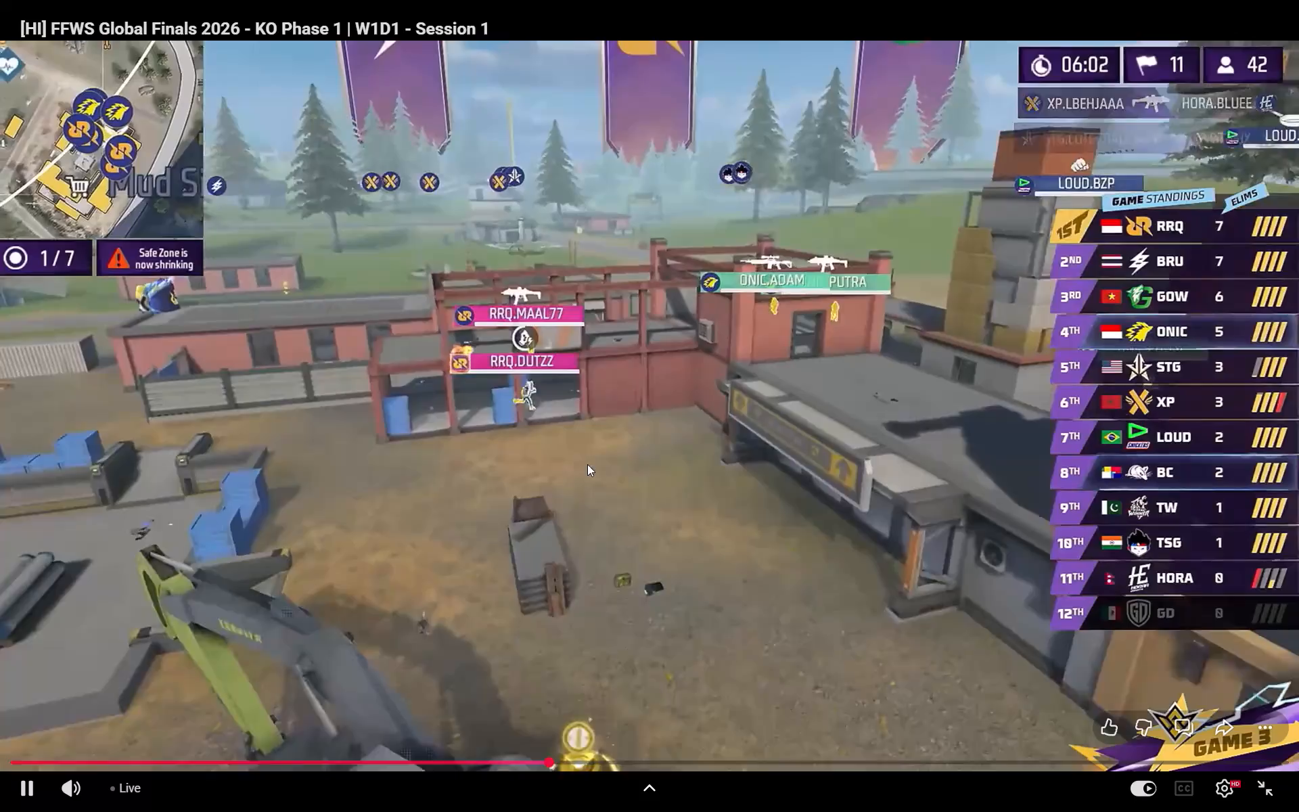
# Pause the FFWS Global Finals 2026 stream and exit full-screen view.
pyautogui.click(645, 388)
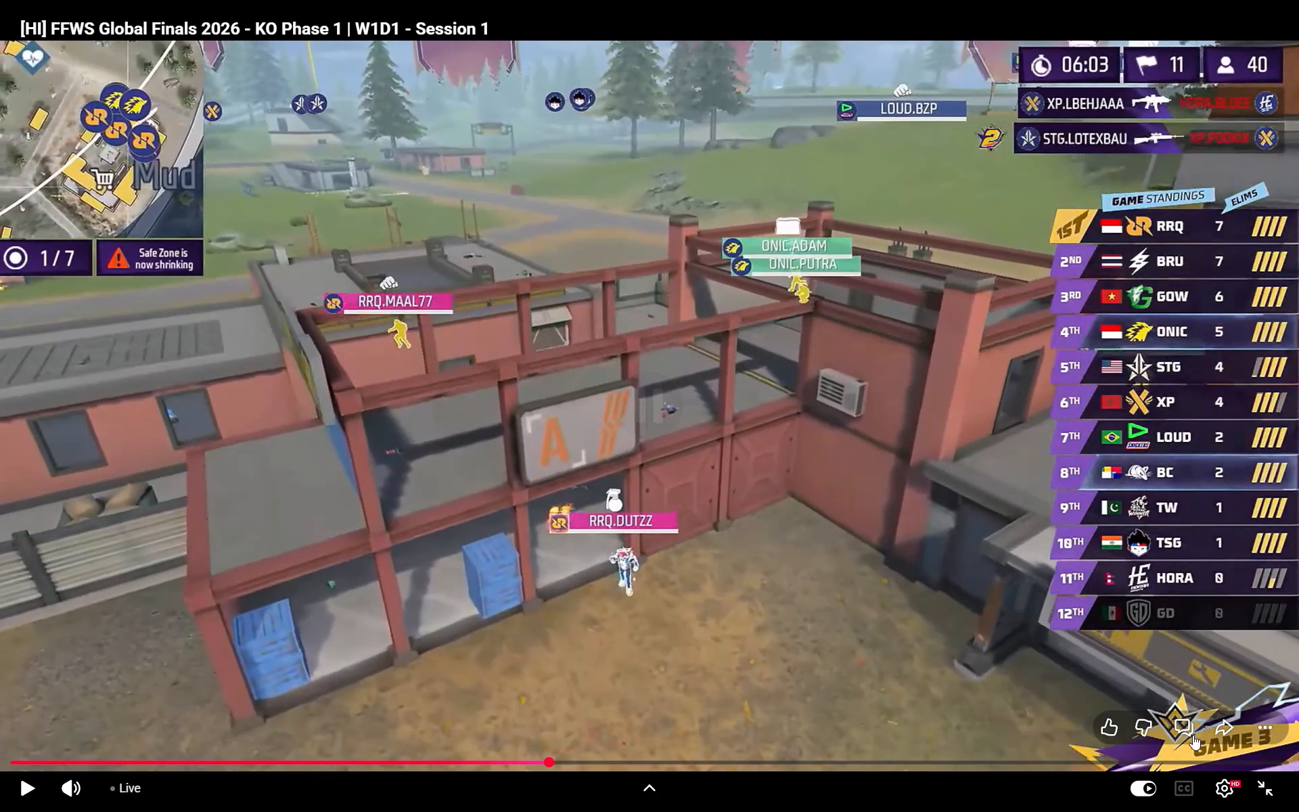
pyautogui.click(1272, 785)
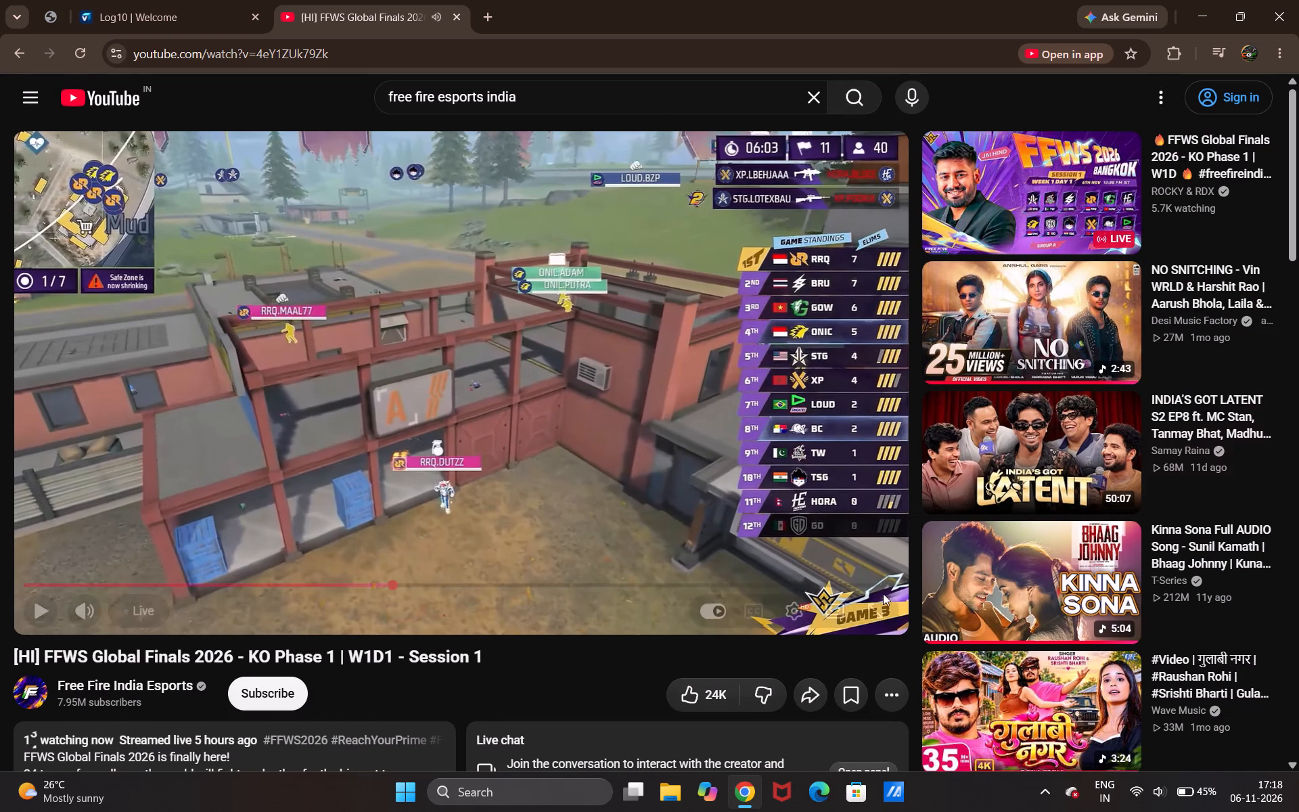
# Switch to the Log10 console showing the reverse pickup management page.
pyautogui.click(99, 14)
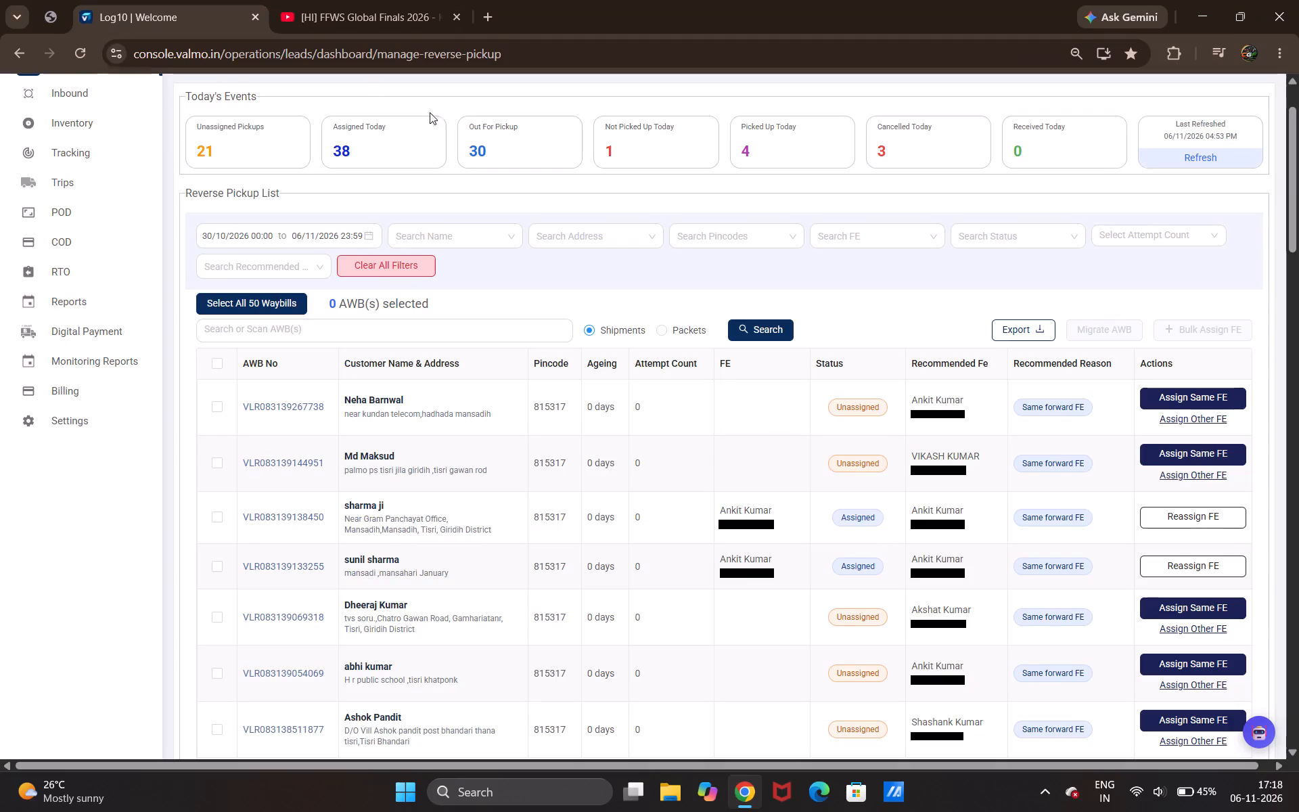
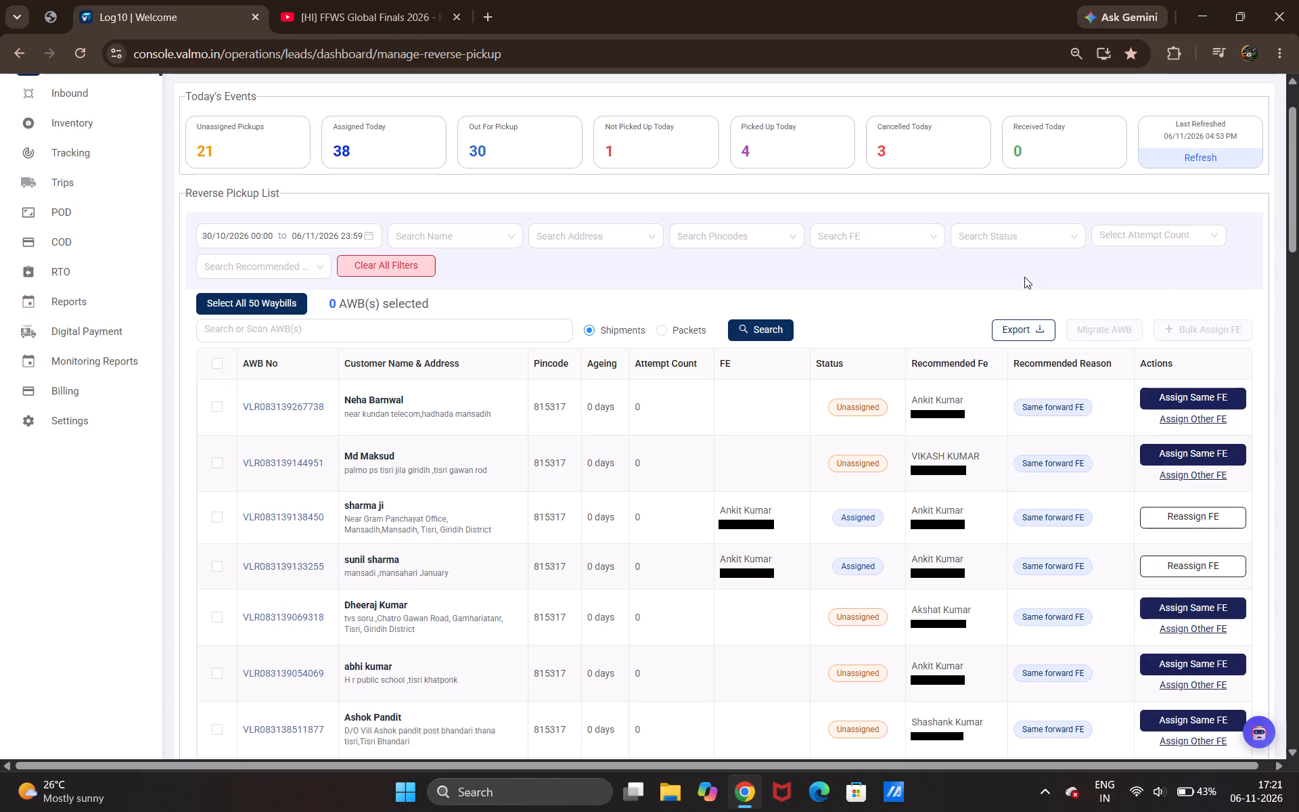
# Open the pending DRS for editing from the inventory's DRS list.
pyautogui.click(65, 153)
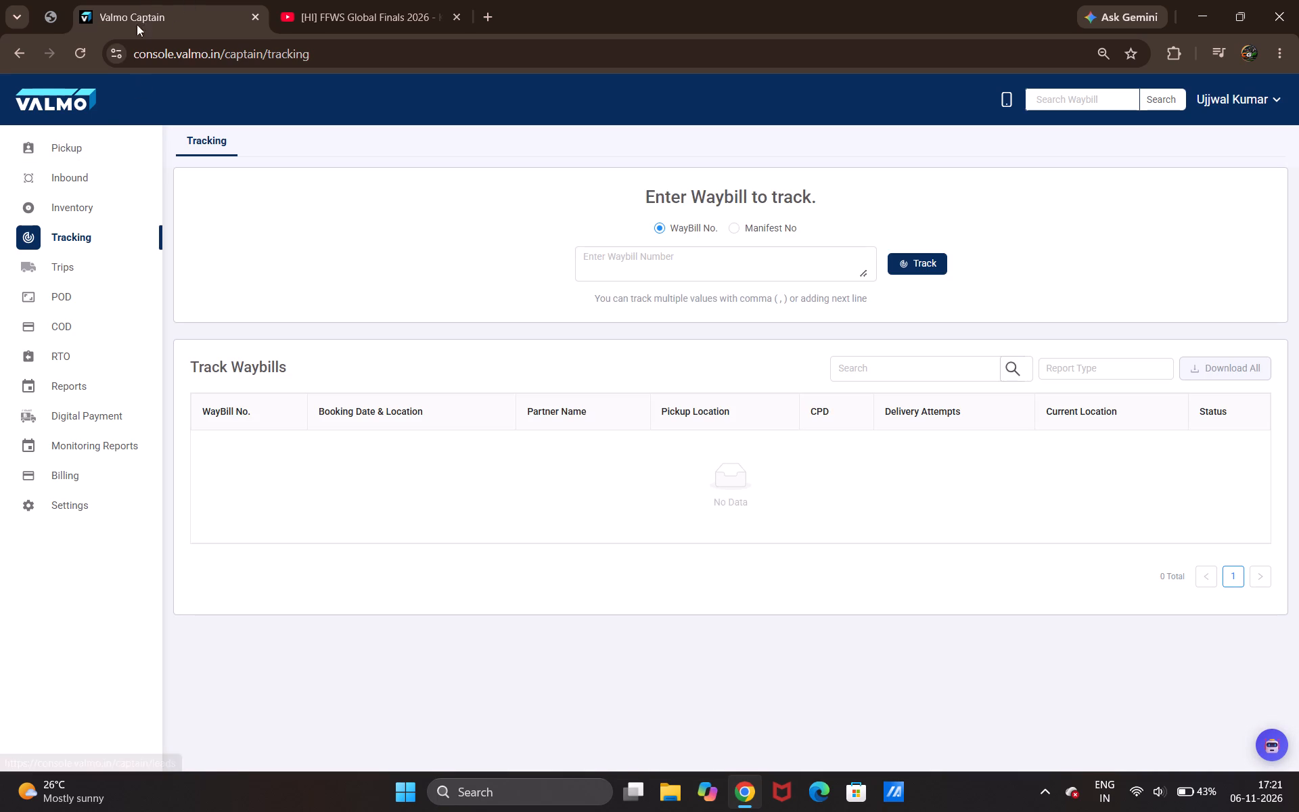
pyautogui.click(84, 206)
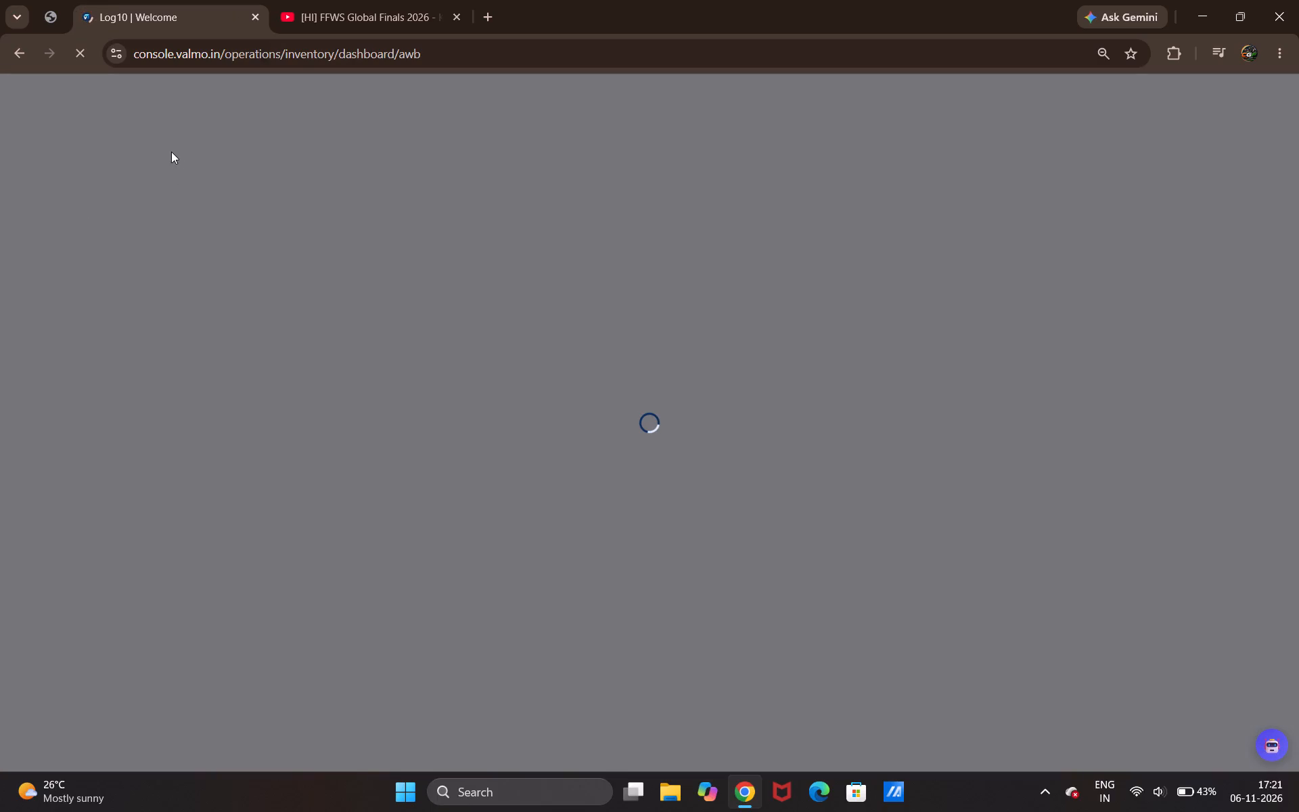
pyautogui.click(272, 139)
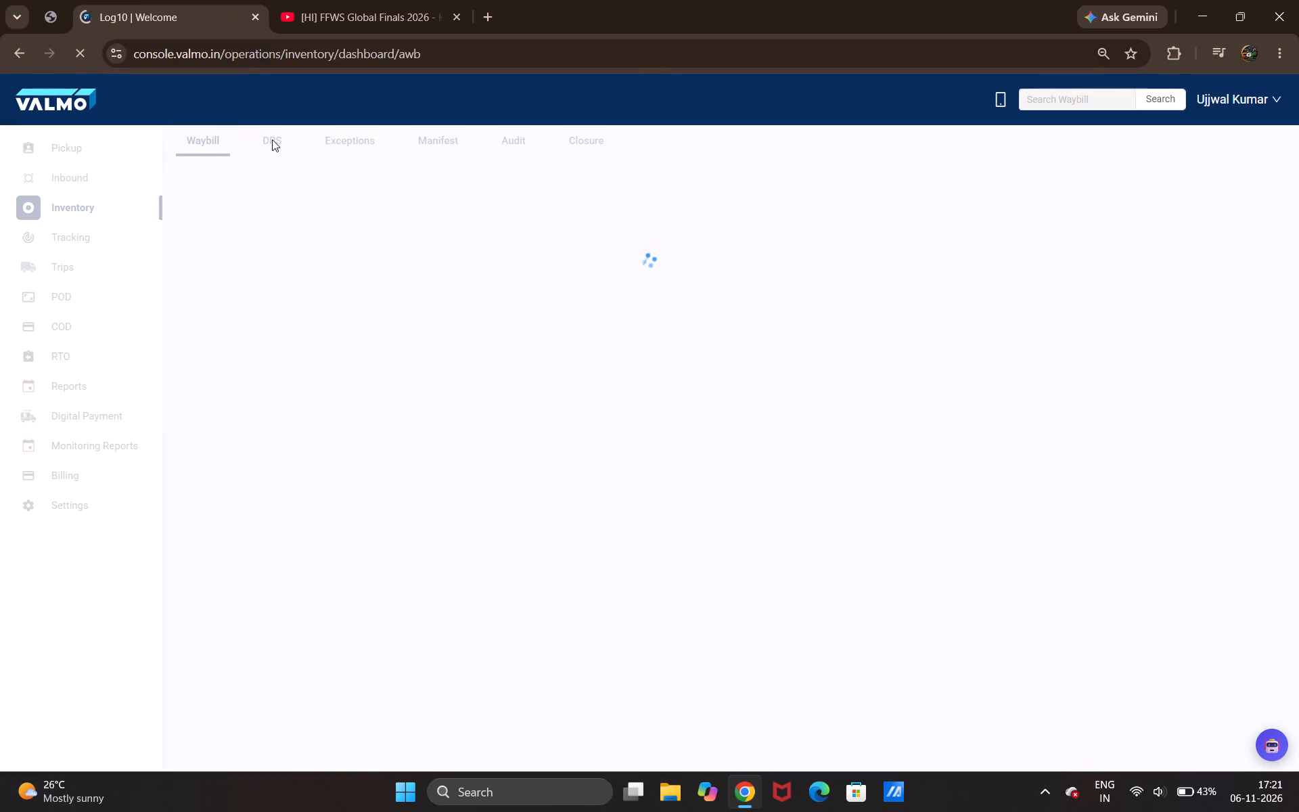
pyautogui.click(273, 141)
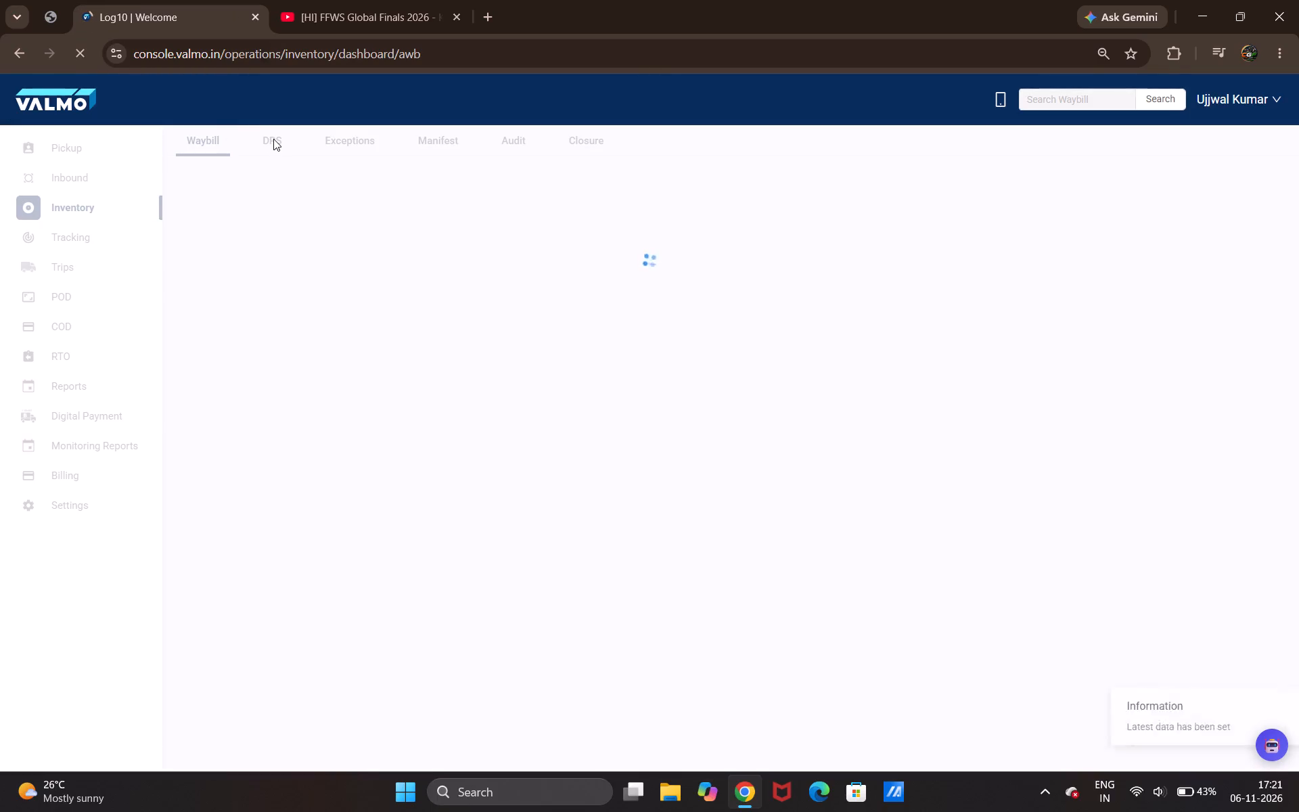
pyautogui.click(276, 143)
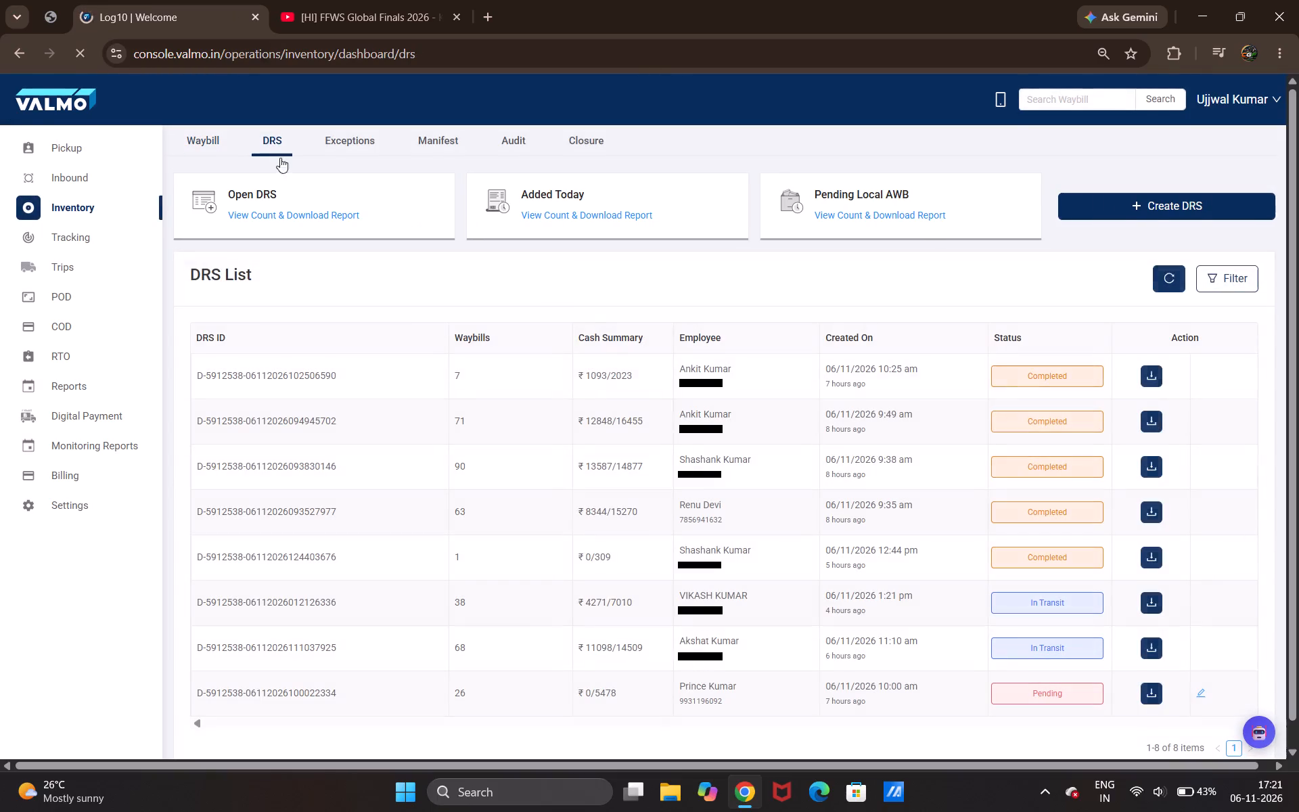
pyautogui.scroll(-2, 609, 388)
pyautogui.scroll(-3, 1263, 708)
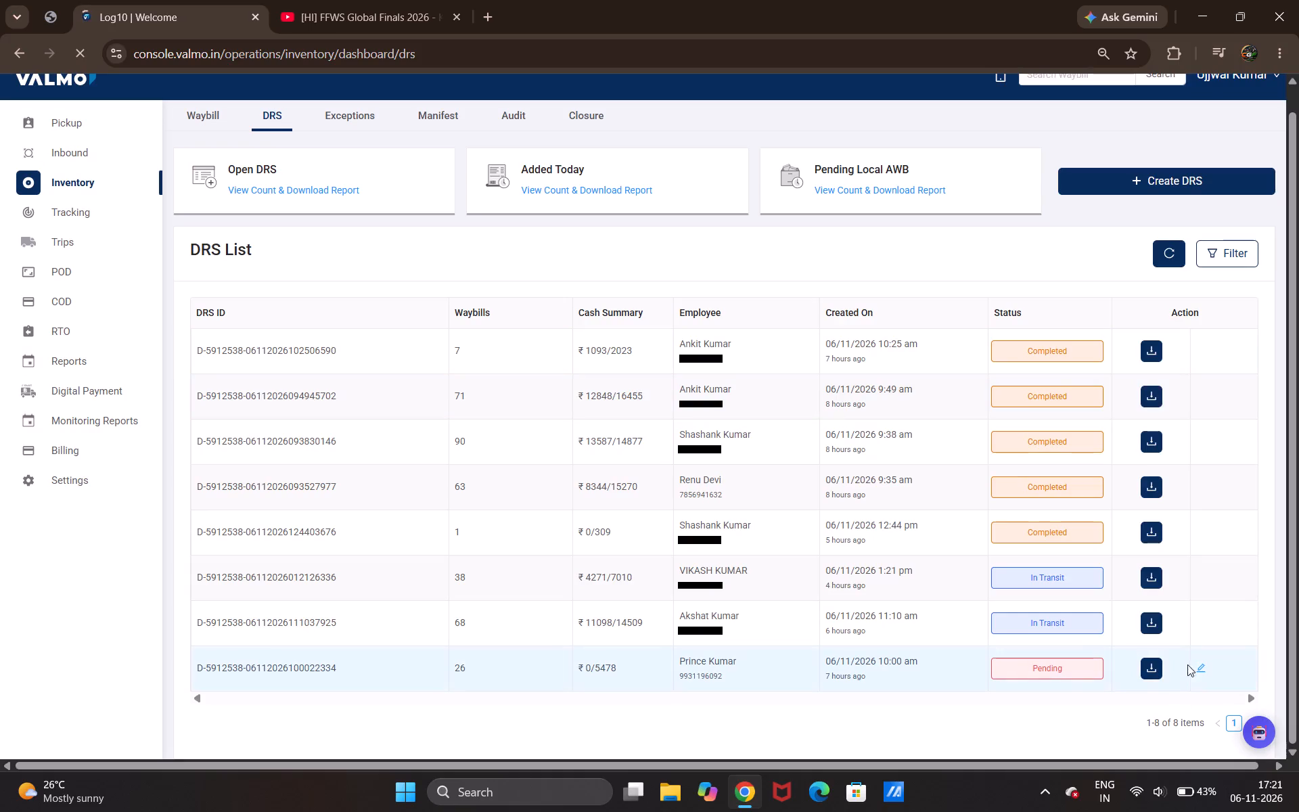
pyautogui.click(1200, 667)
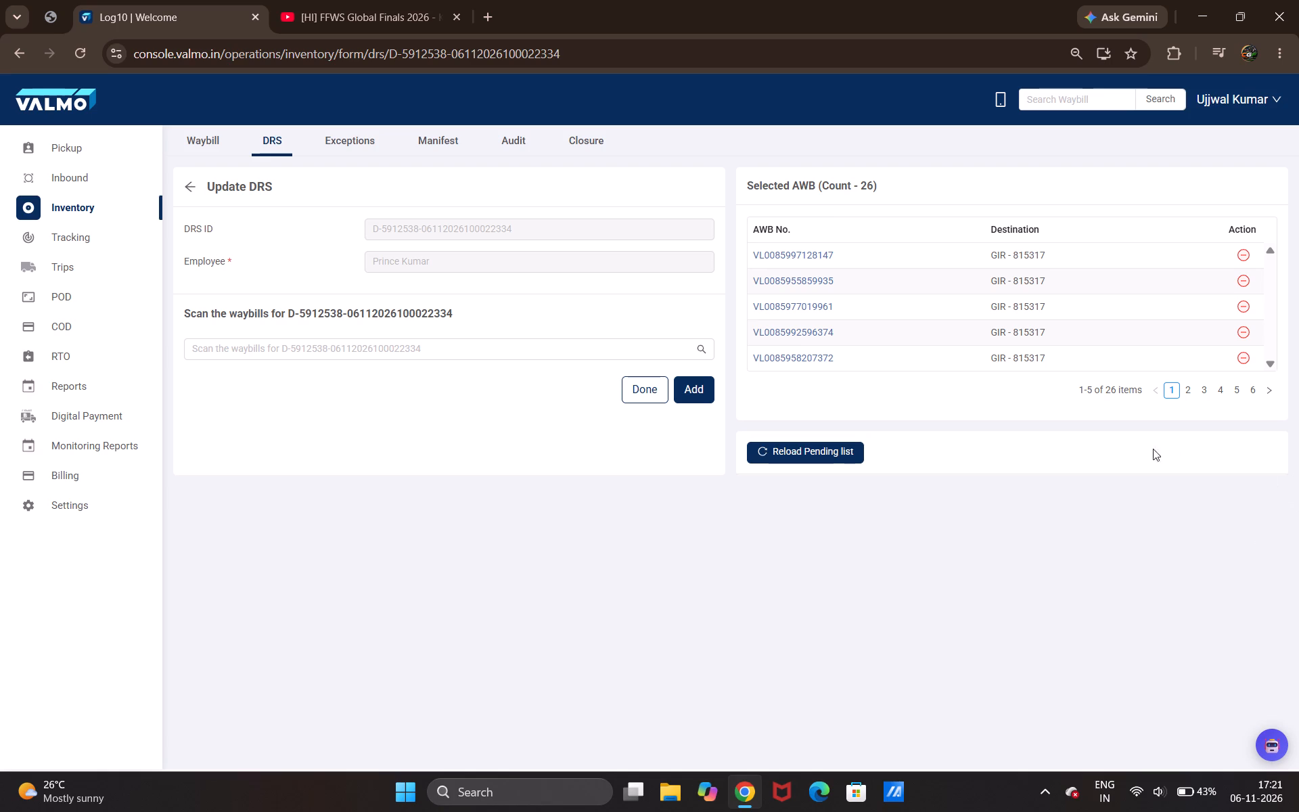
# Remove all selected waybills from the pending DRS until its AWB list is empty.
pyautogui.click(1254, 390)
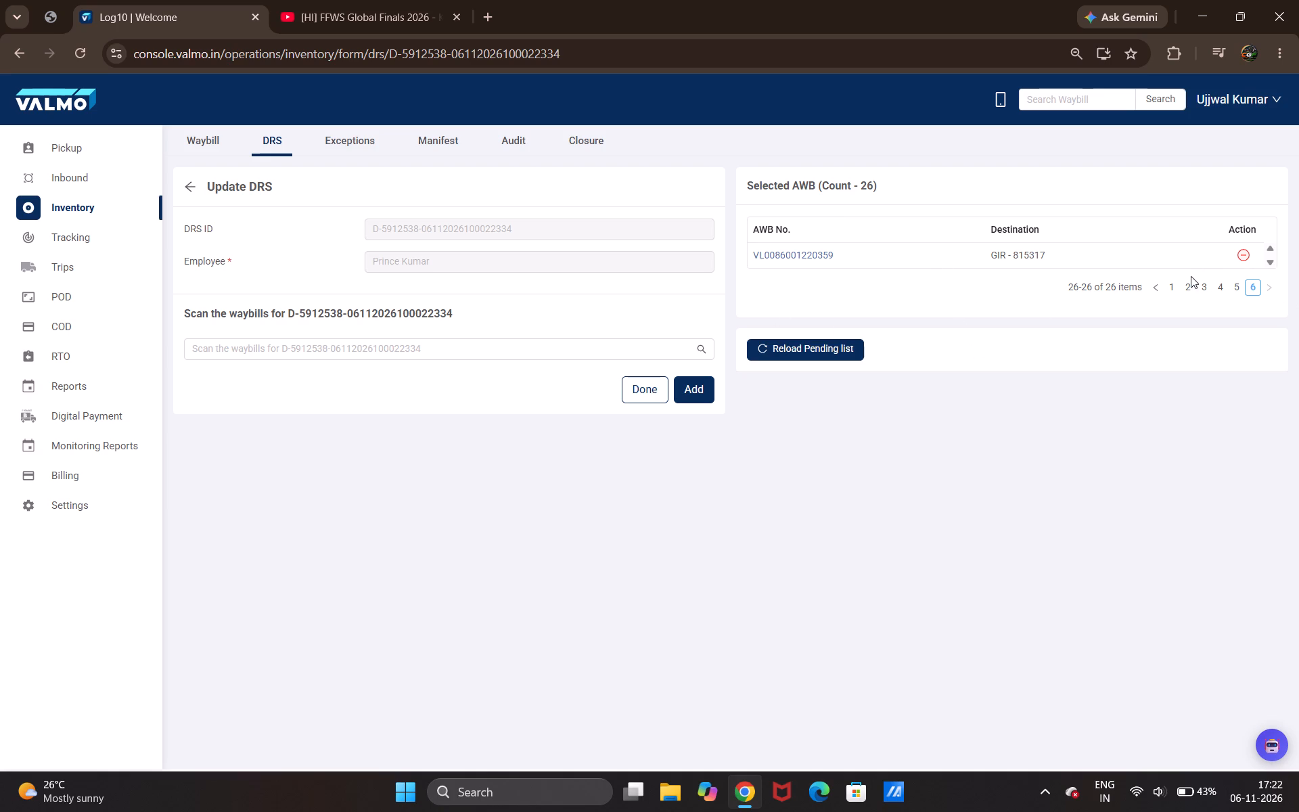
pyautogui.click(1175, 288)
pyautogui.tripleClick(1244, 254)
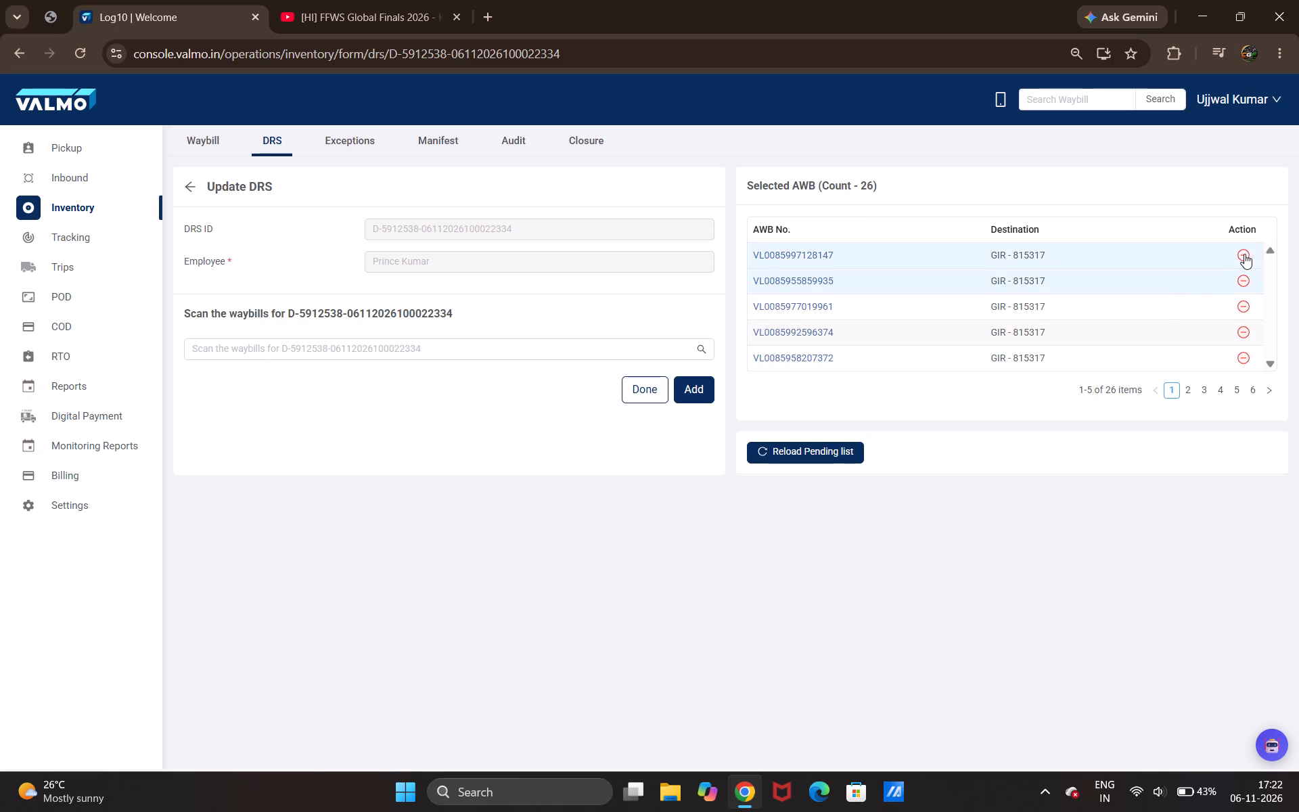
pyautogui.tripleClick(1244, 254)
pyautogui.tripleClick(1244, 254)
pyautogui.tripleClick(1242, 254)
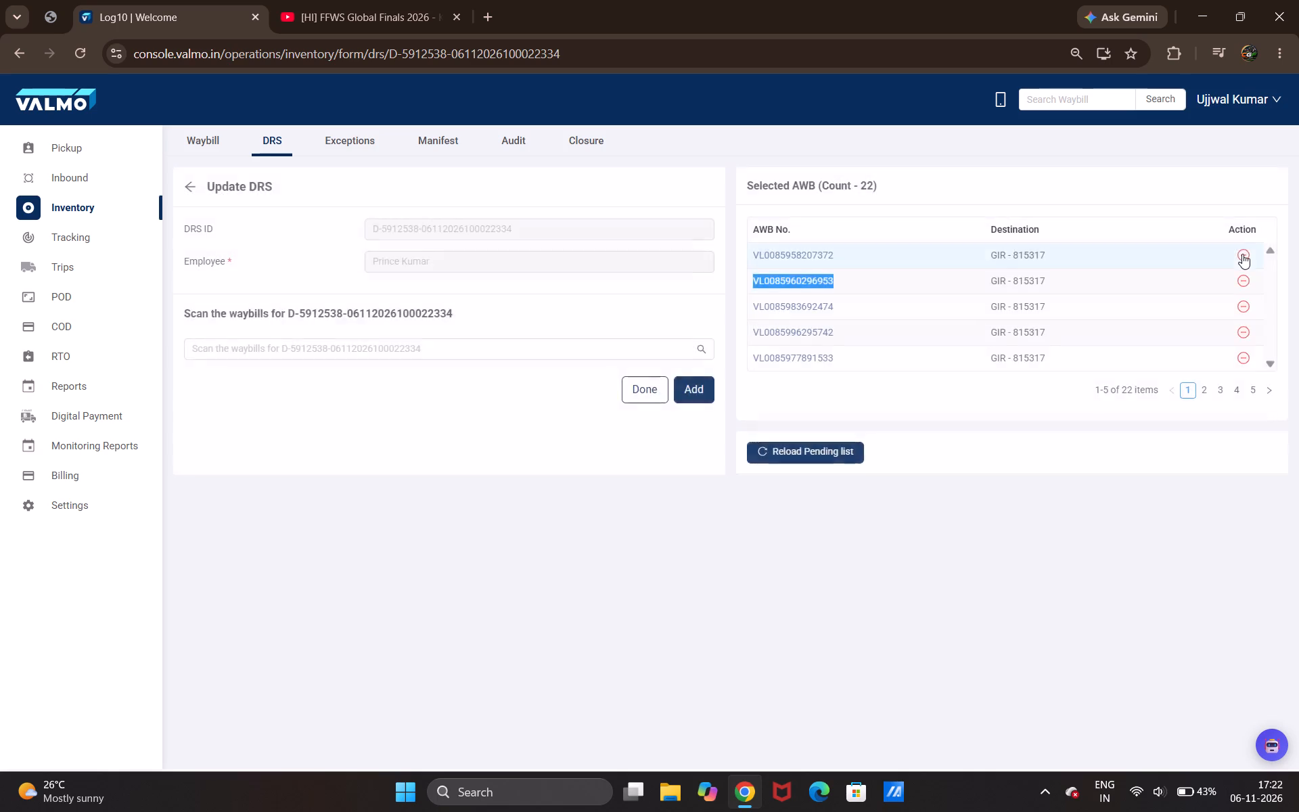
pyautogui.tripleClick(1242, 254)
pyautogui.tripleClick(1242, 254)
pyautogui.tripleClick(1242, 254)
pyautogui.tripleClick(1242, 254)
pyautogui.tripleClick(1242, 254)
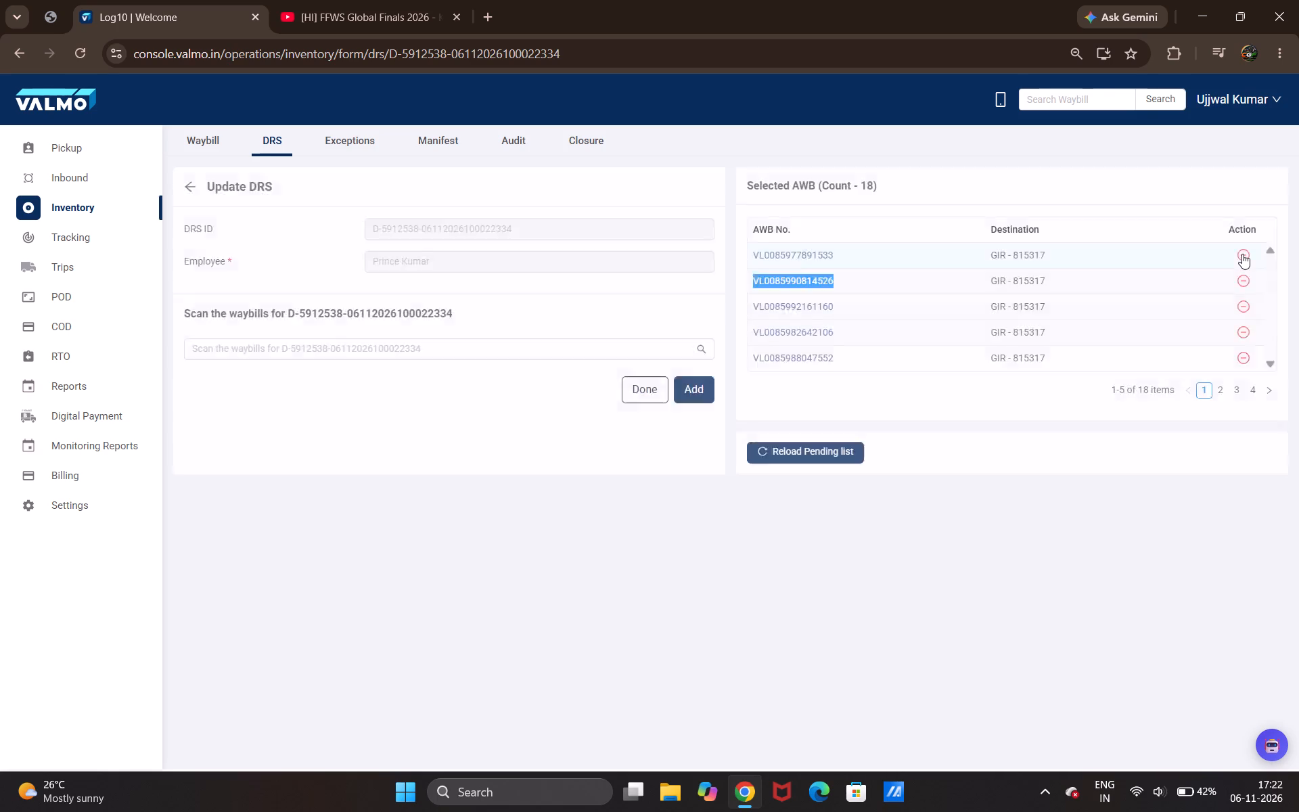
pyautogui.tripleClick(1241, 252)
pyautogui.tripleClick(1241, 252)
pyautogui.tripleClick(1241, 252)
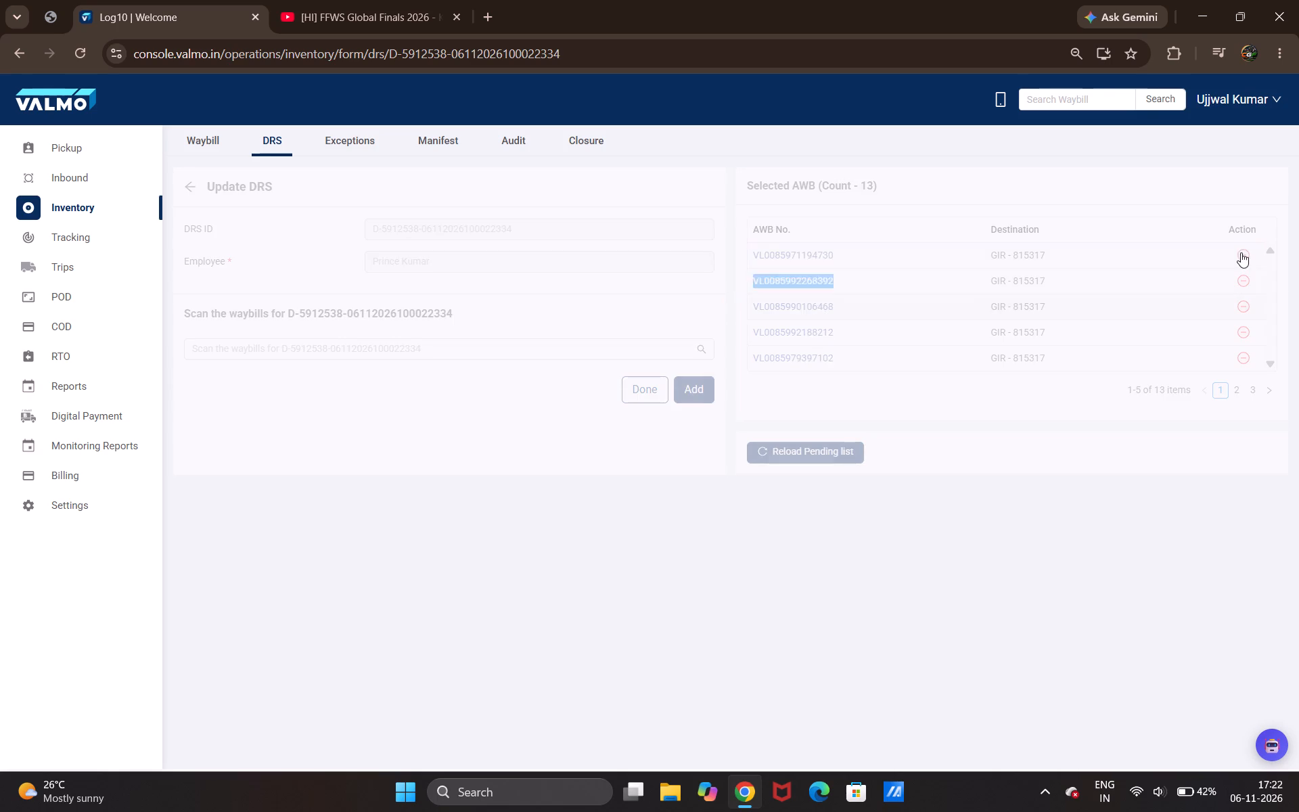
pyautogui.tripleClick(1241, 252)
pyautogui.tripleClick(1241, 250)
pyautogui.tripleClick(1241, 248)
pyautogui.tripleClick(1241, 248)
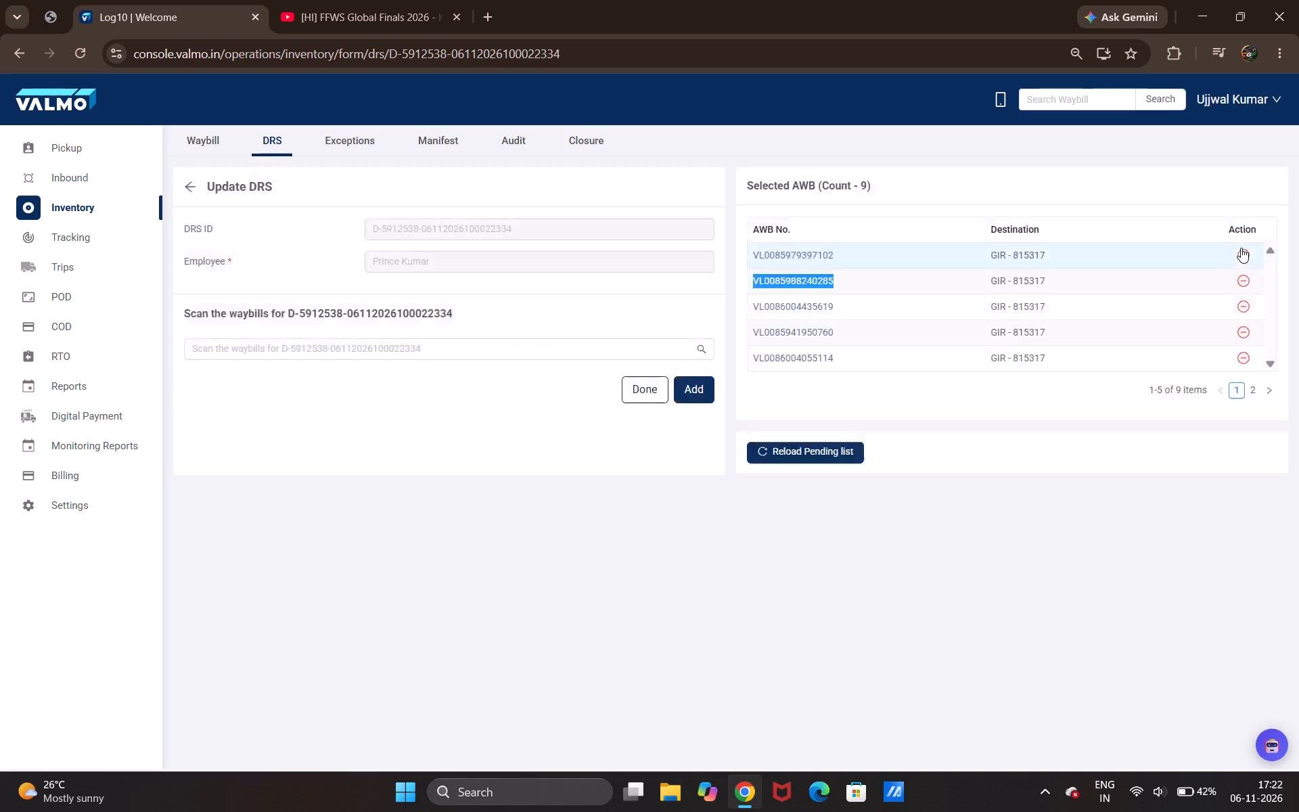
pyautogui.tripleClick(1241, 246)
pyautogui.doubleClick(1241, 246)
pyautogui.tripleClick(1241, 254)
pyautogui.tripleClick(1241, 254)
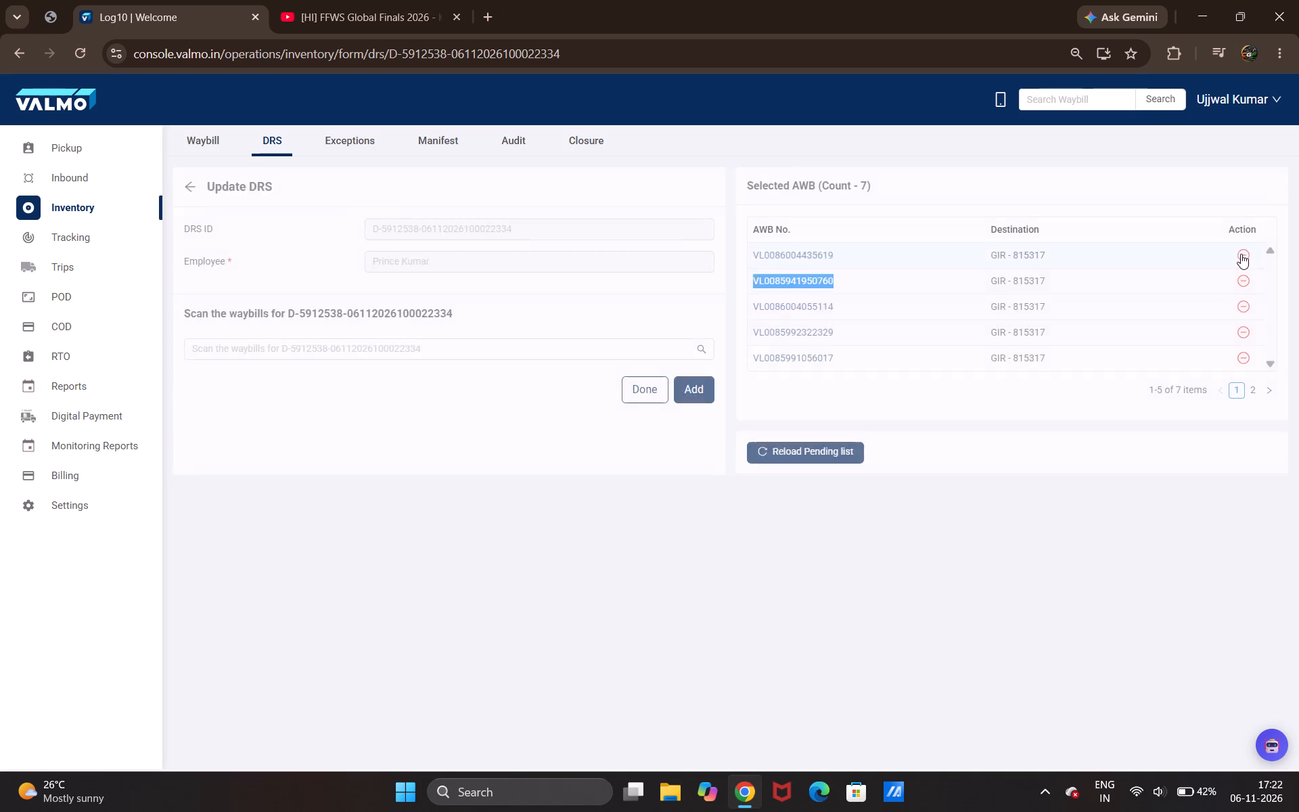
pyautogui.tripleClick(1241, 254)
pyautogui.tripleClick(1241, 254)
pyautogui.tripleClick(1241, 254)
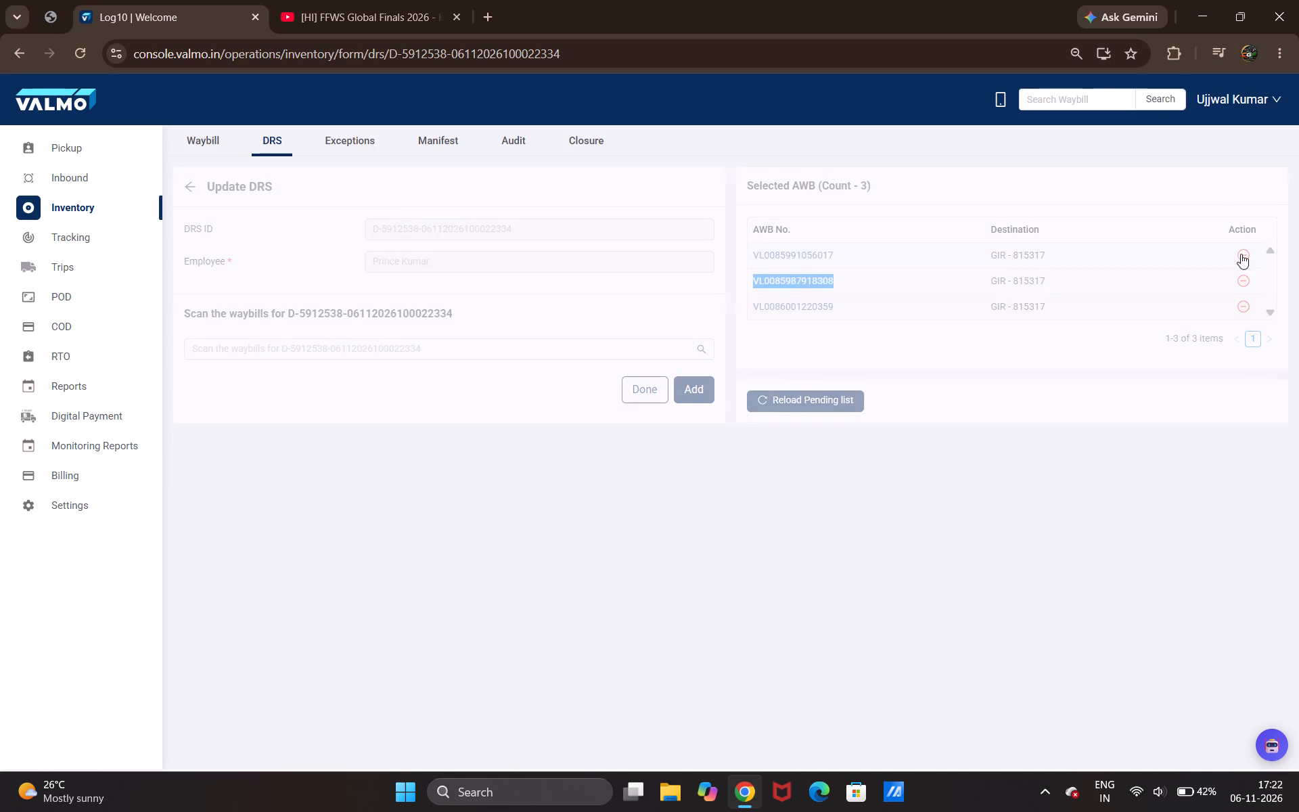
pyautogui.tripleClick(1241, 254)
pyautogui.doubleClick(1241, 254)
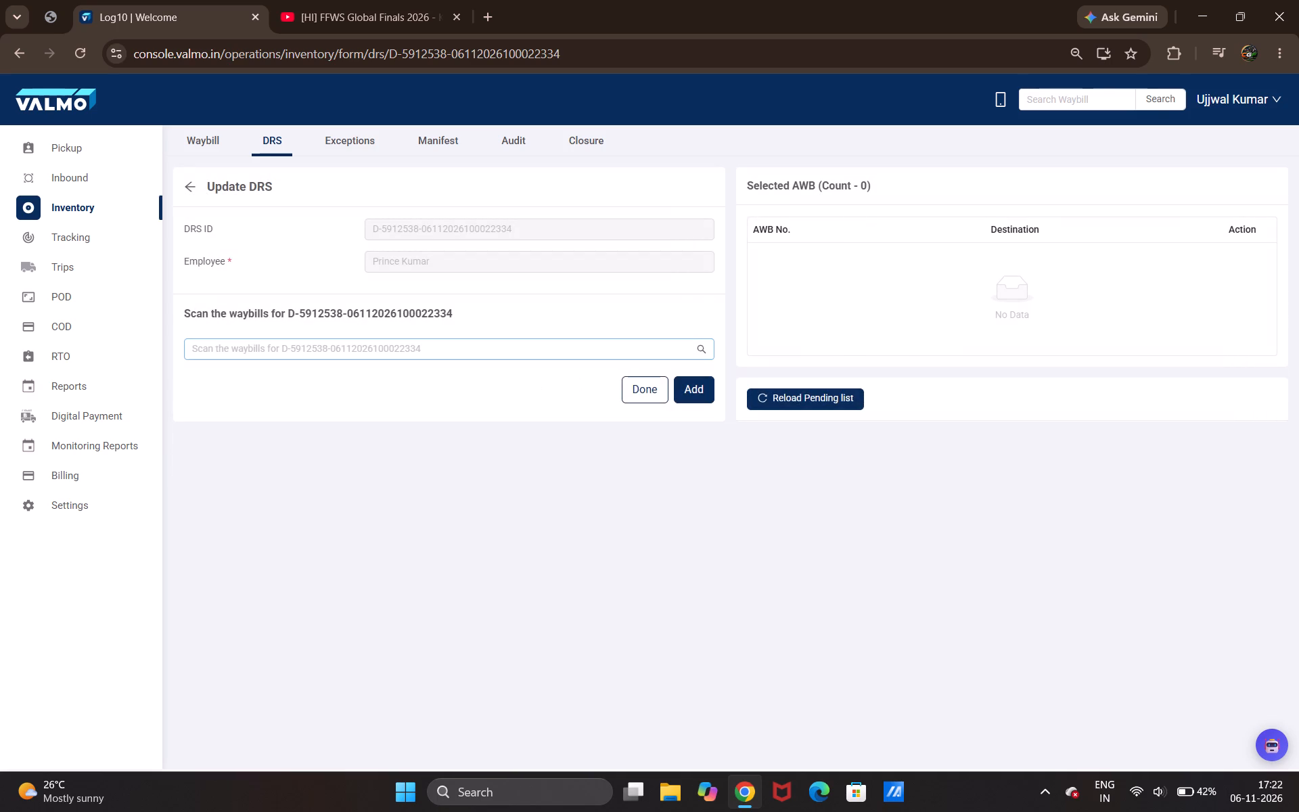
# Scan 18 waybills into the emptied DRS and finish the update, skipping priority shipments and the reverse shipments assignment.
pyautogui.click(535, 345)
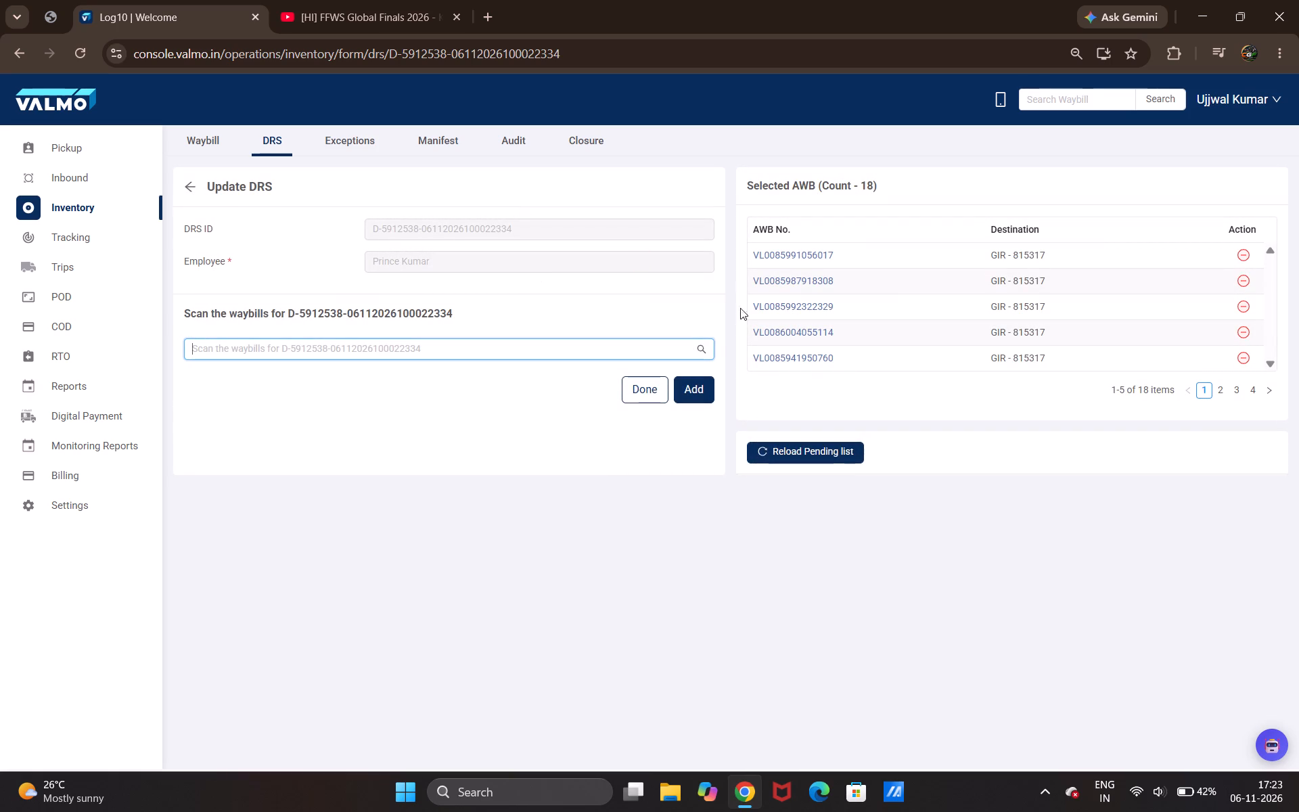
pyautogui.click(629, 391)
pyautogui.click(663, 449)
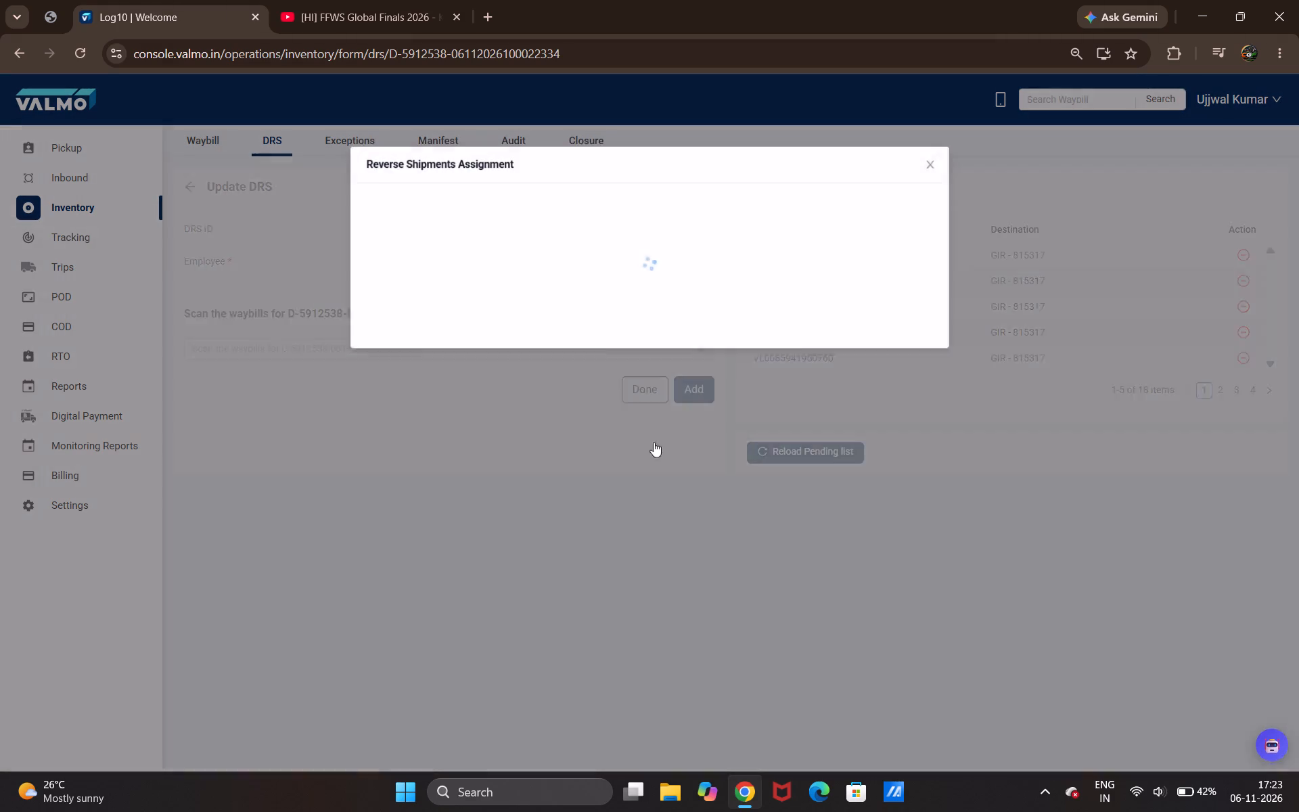
pyautogui.click(639, 449)
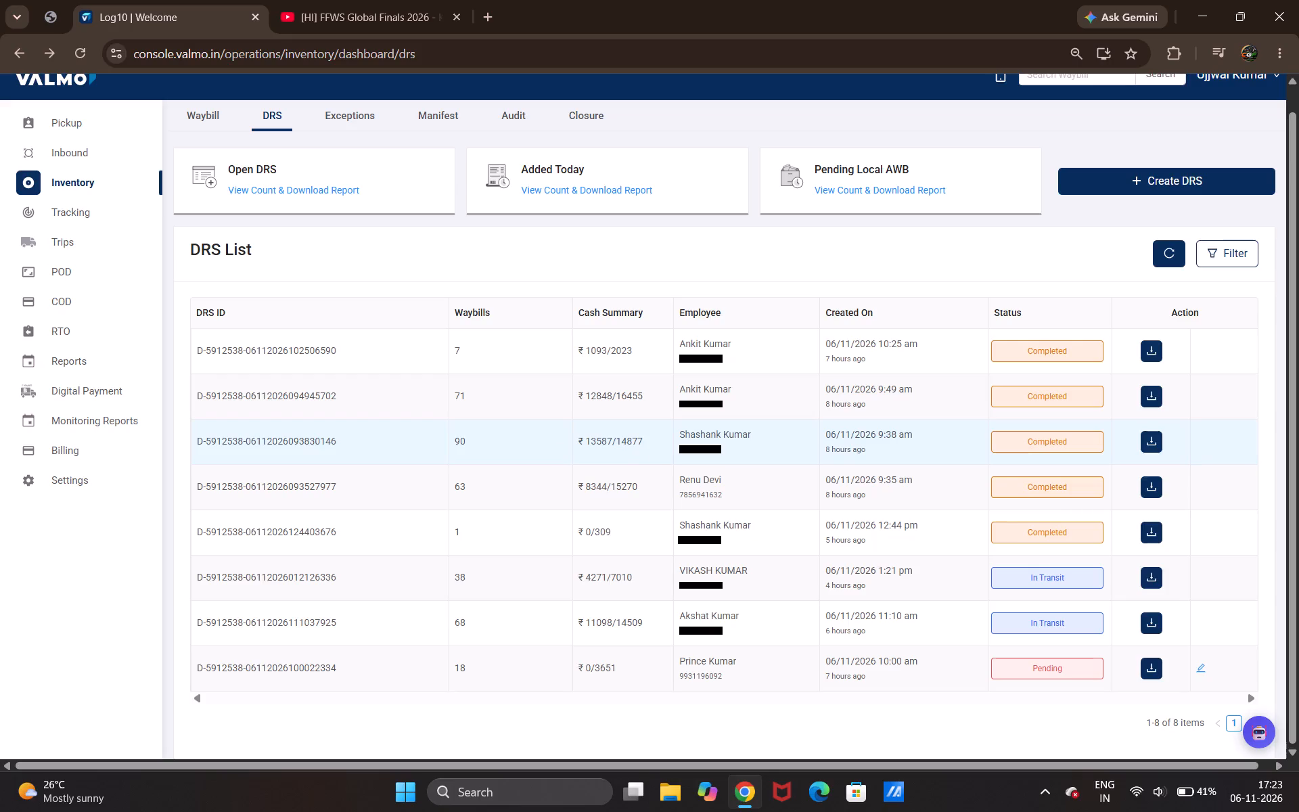
# Add one more scanned waybill to the pending DRS and finish the update, skipping priority shipments.
pyautogui.click(1202, 669)
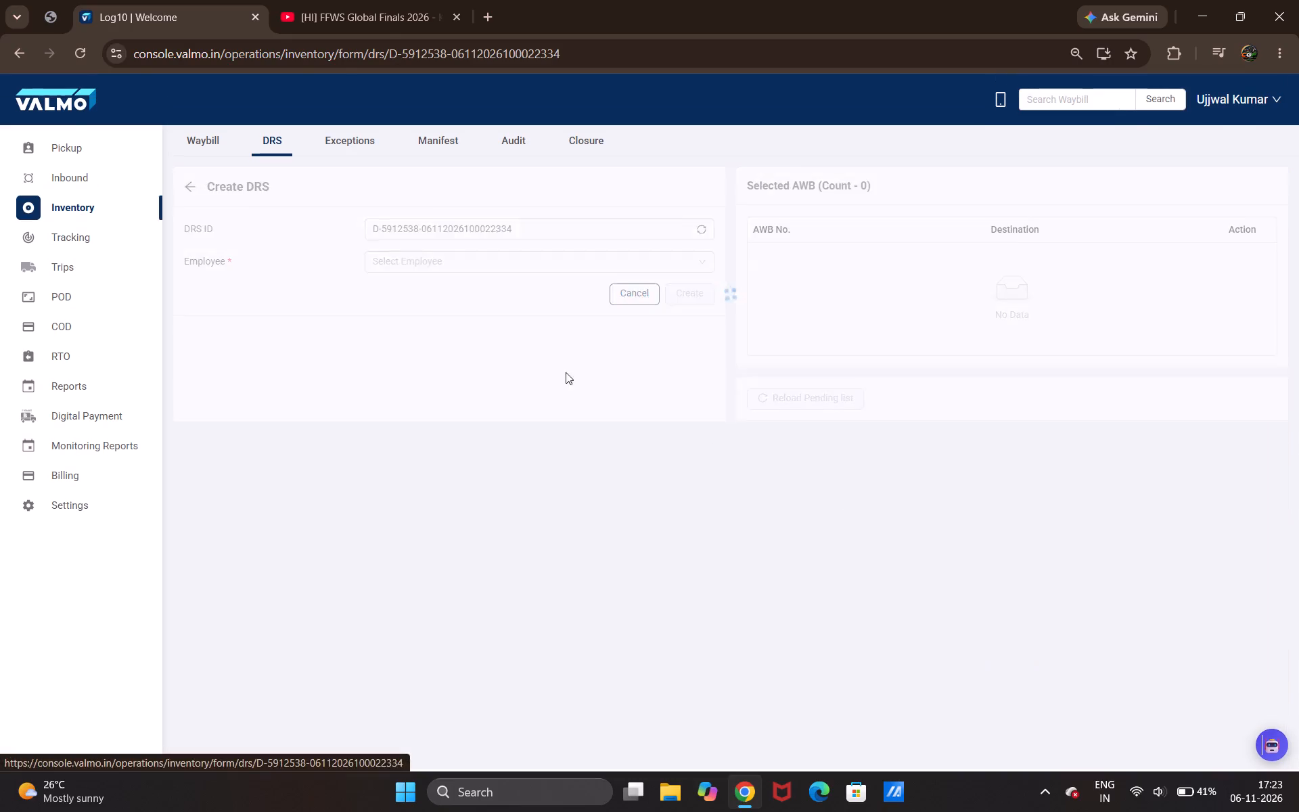
pyautogui.click(566, 346)
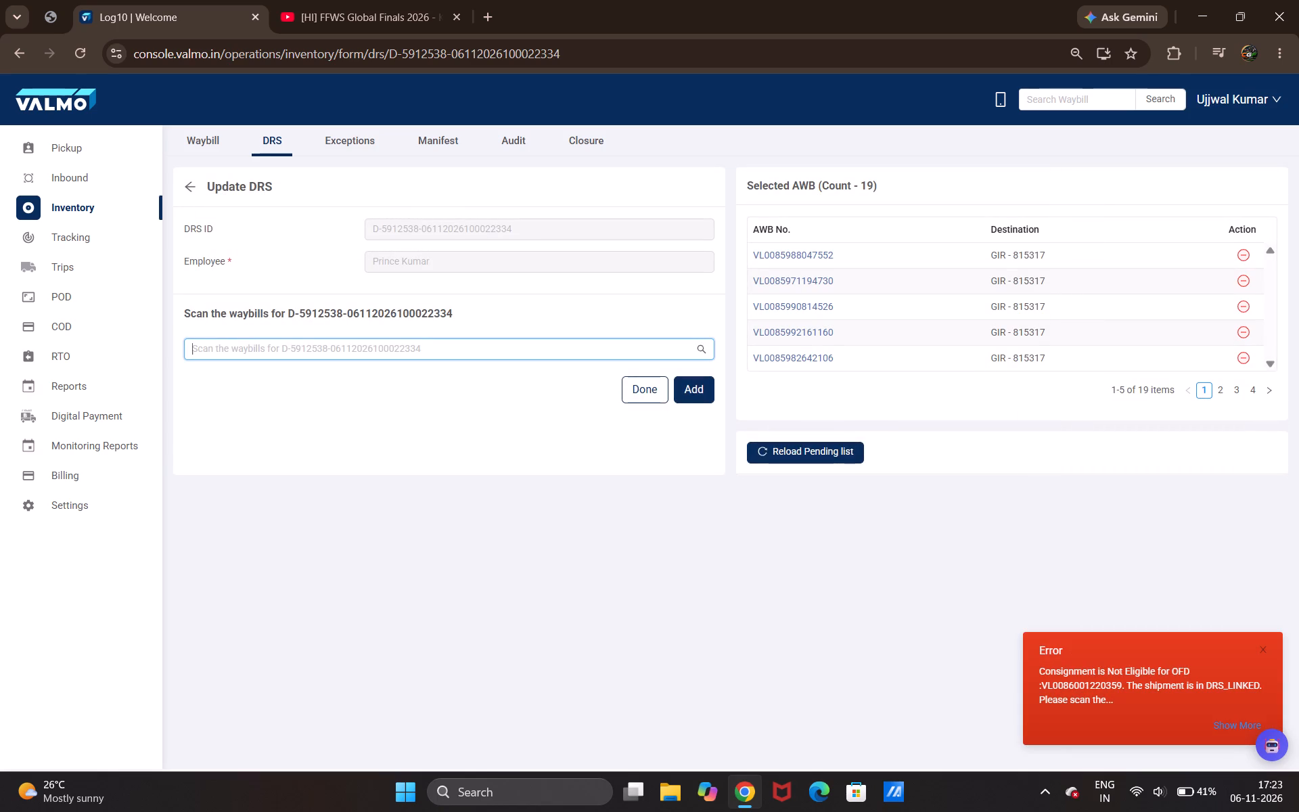
pyautogui.click(628, 382)
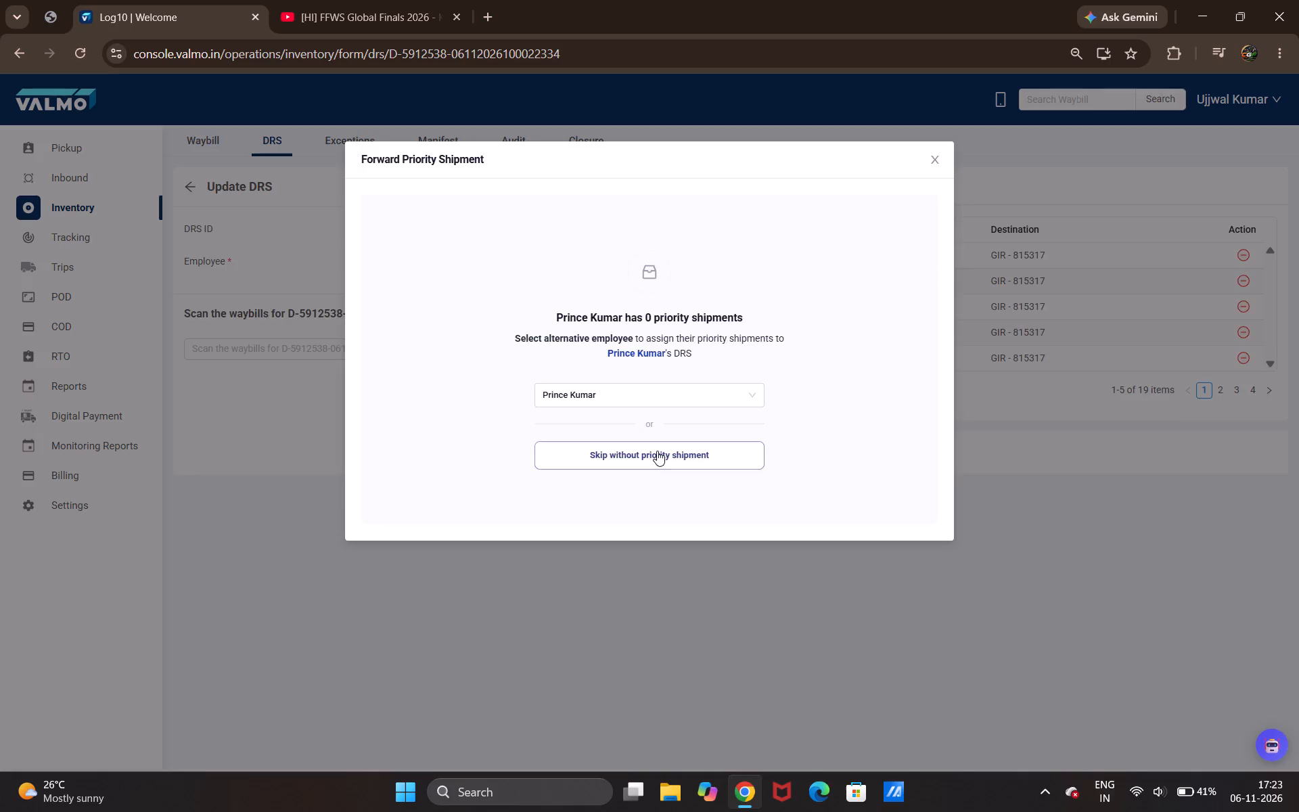
pyautogui.click(657, 451)
pyautogui.click(664, 455)
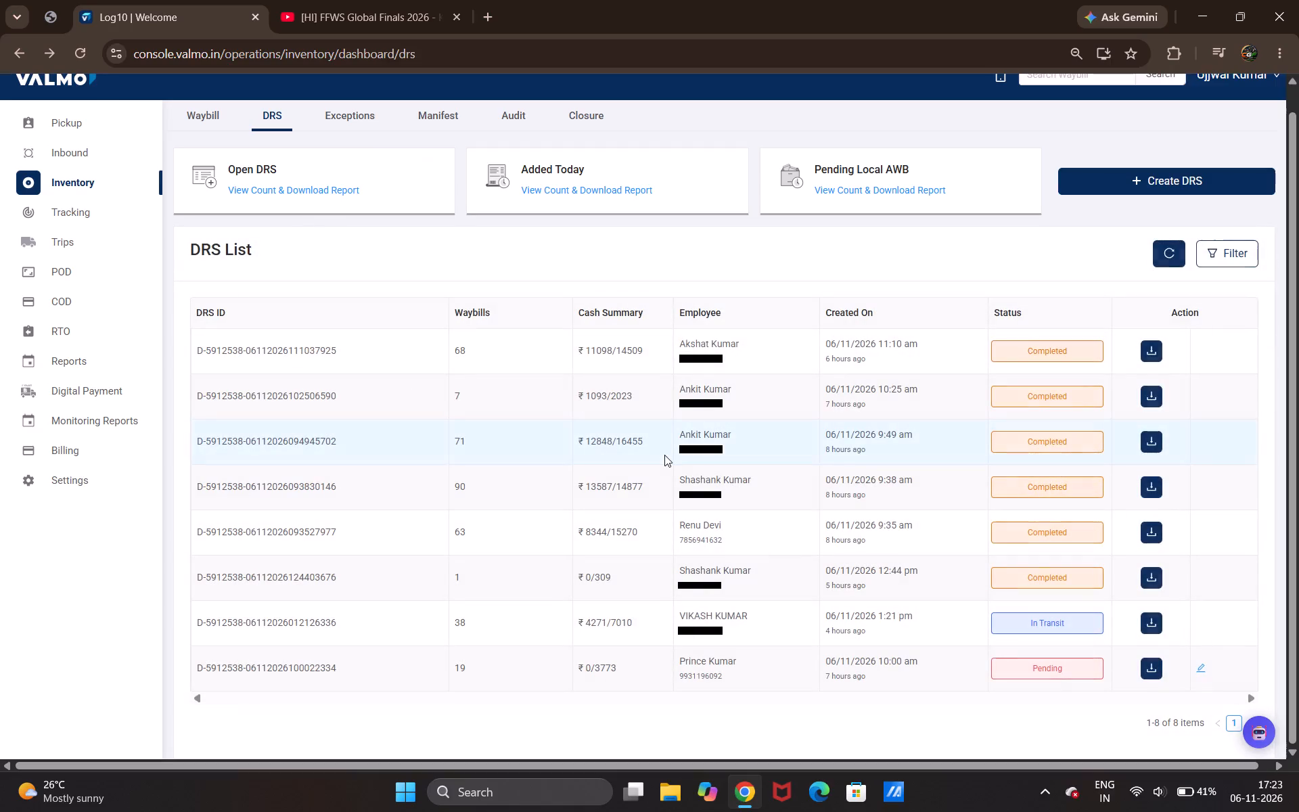
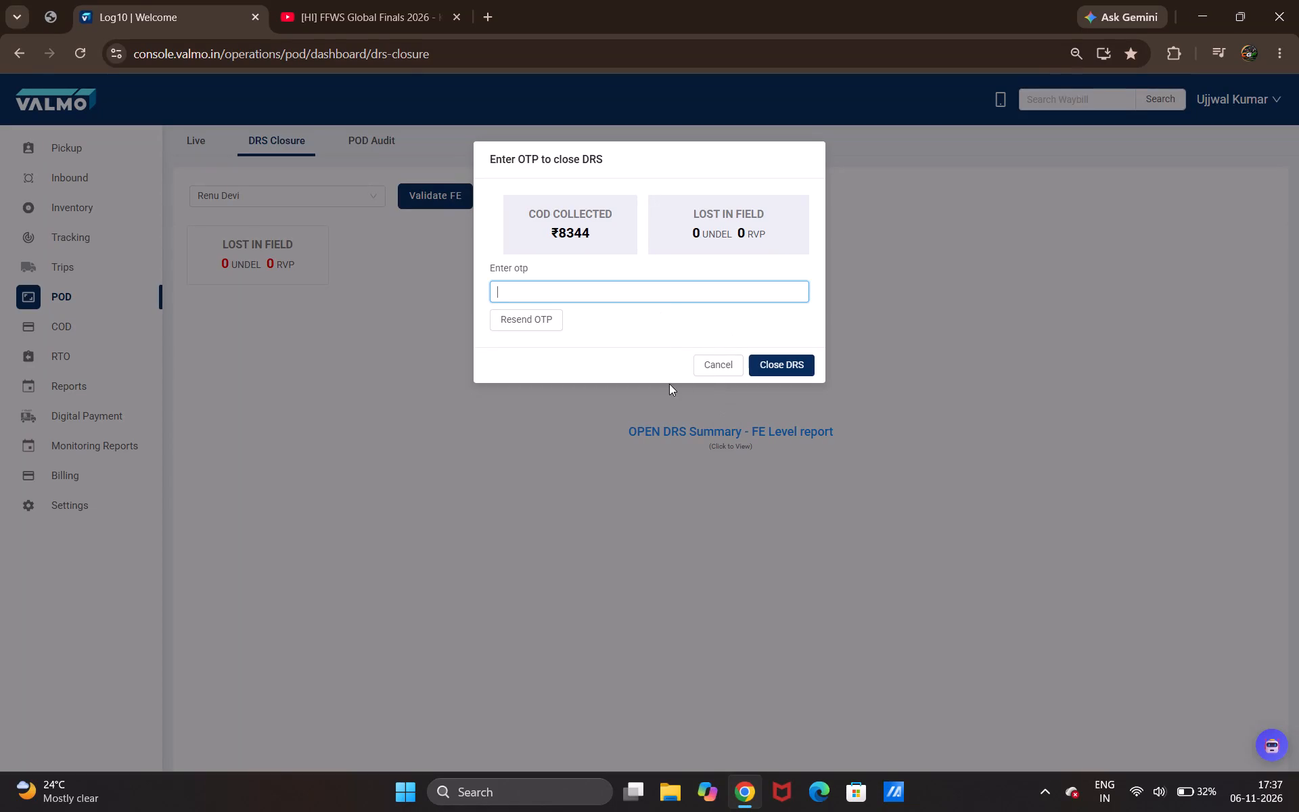
# Cancel the OTP entry for the current delivery executive's DRS closure.
pyautogui.click(722, 365)
pyautogui.click(358, 204)
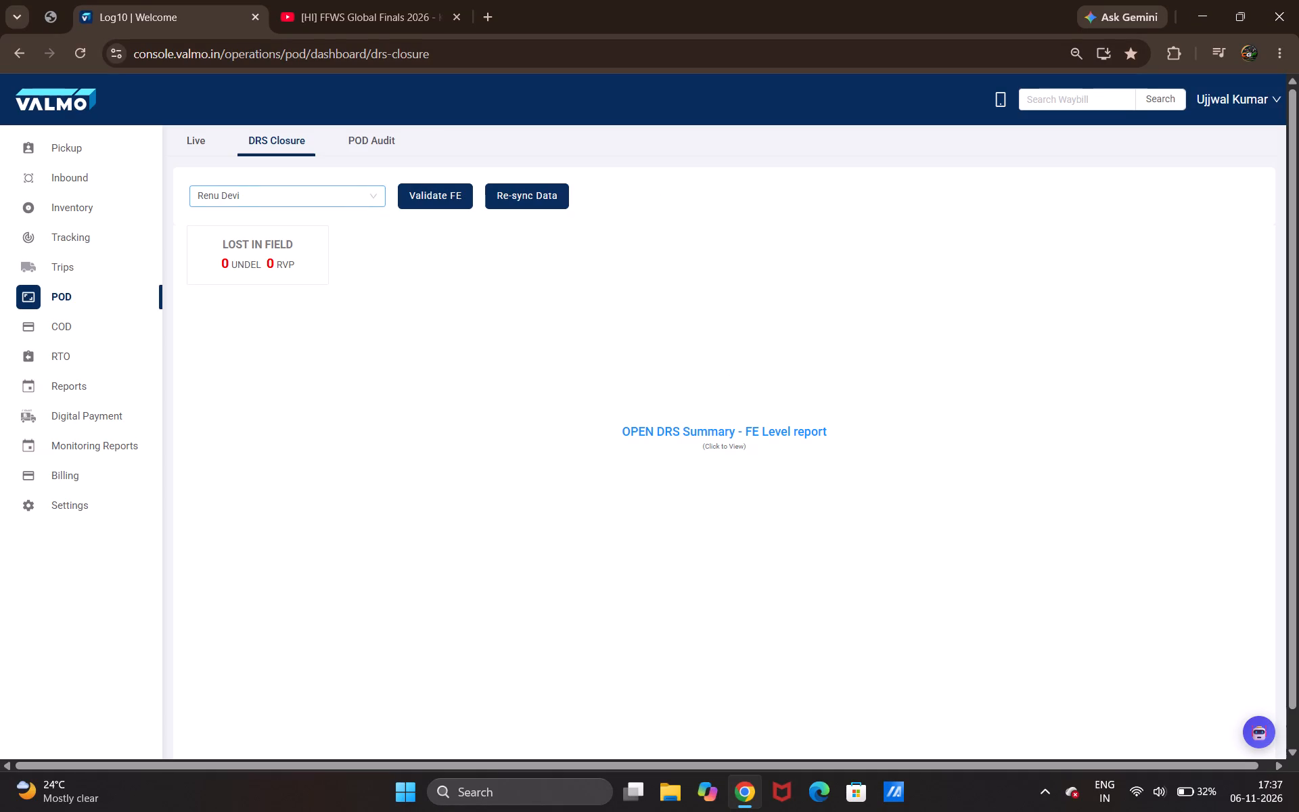
pyautogui.click(258, 290)
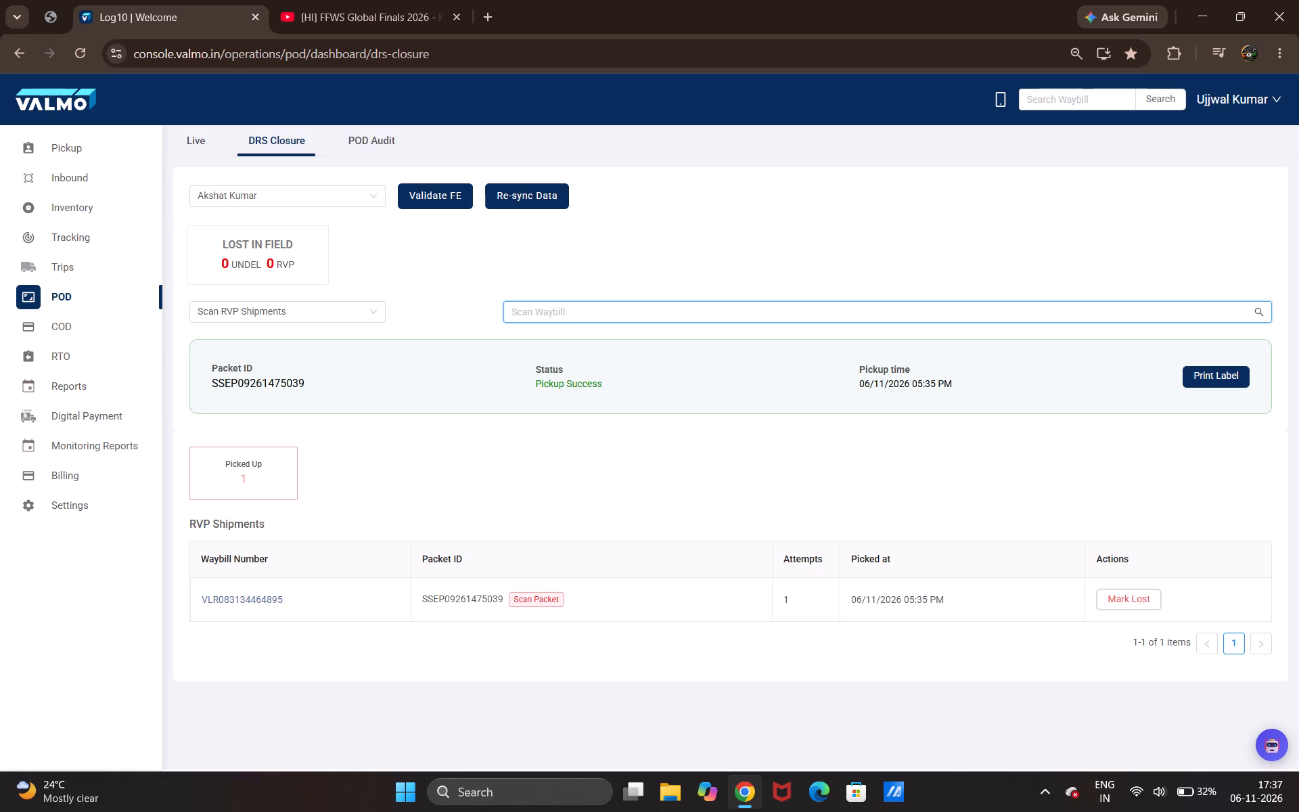
pyautogui.click(1224, 381)
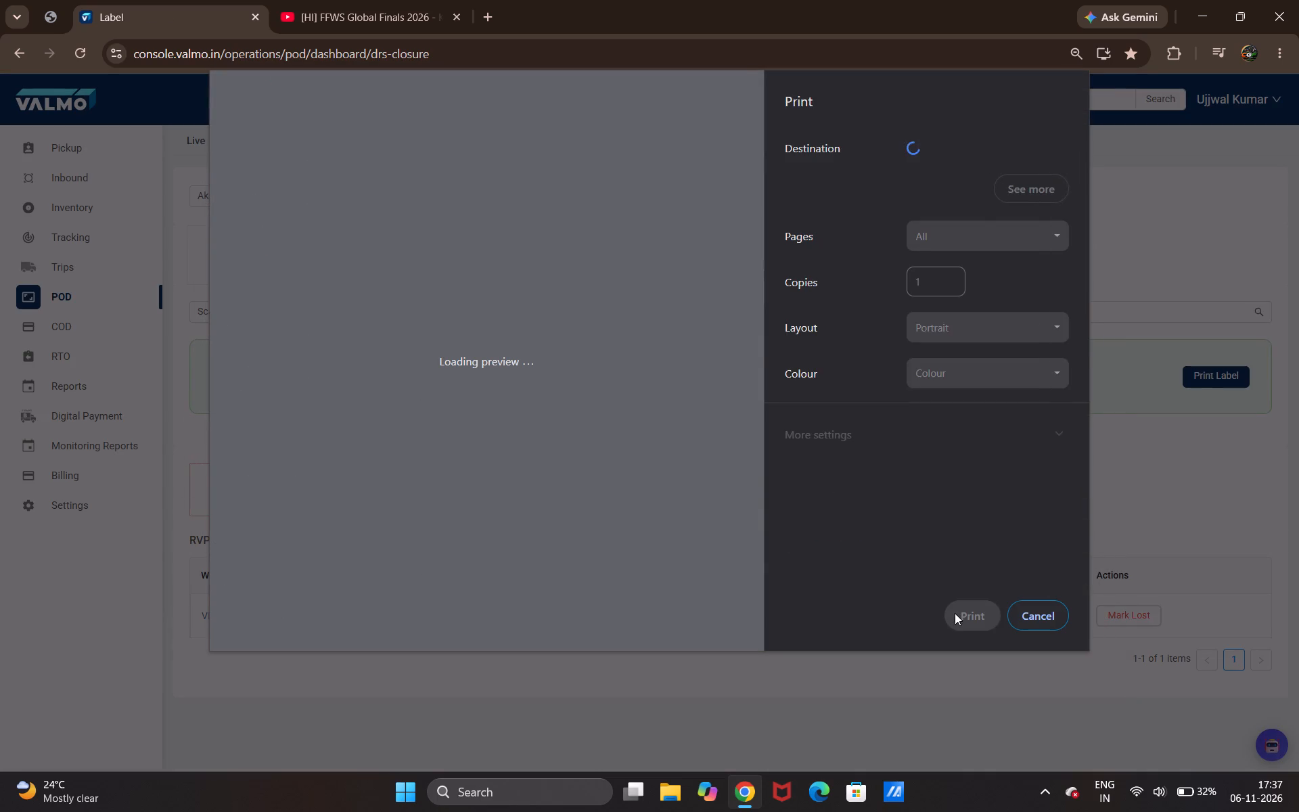
pyautogui.click(962, 616)
pyautogui.click(725, 311)
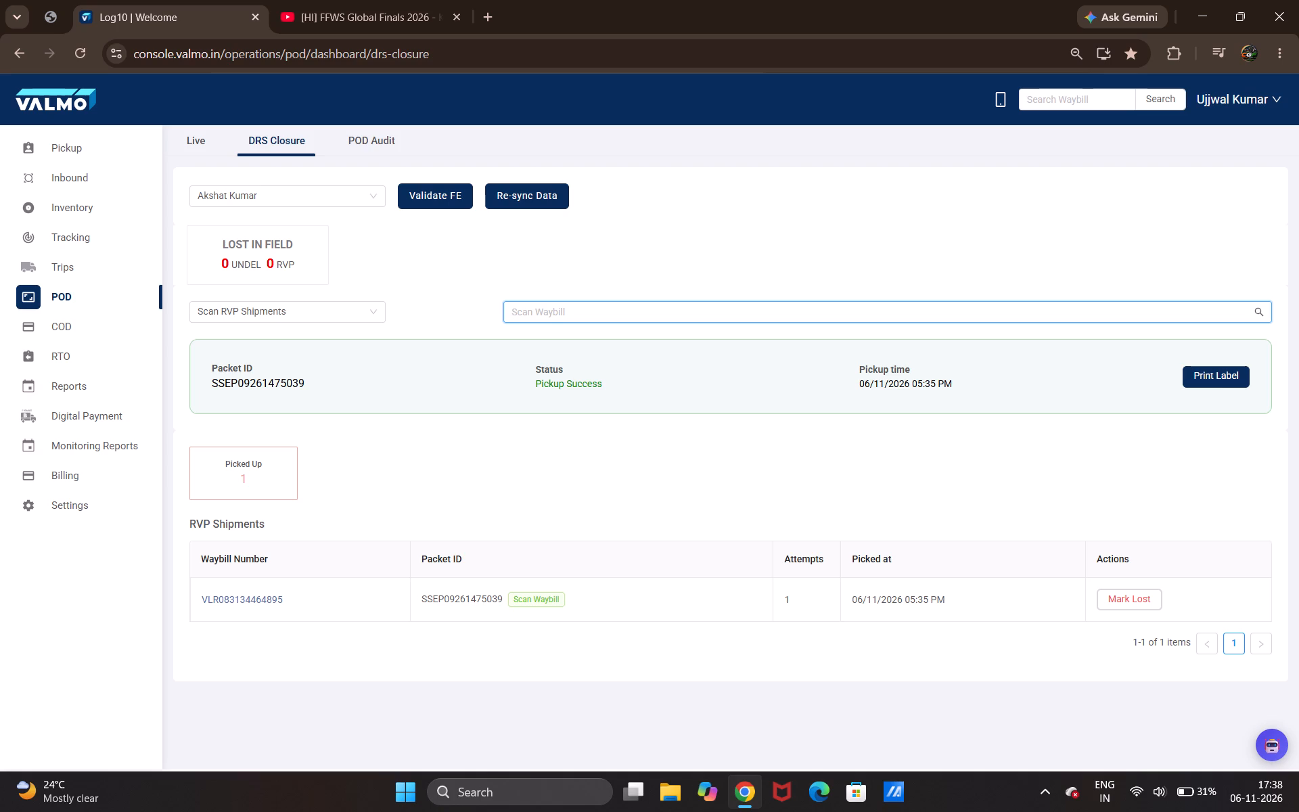
pyautogui.click(700, 310)
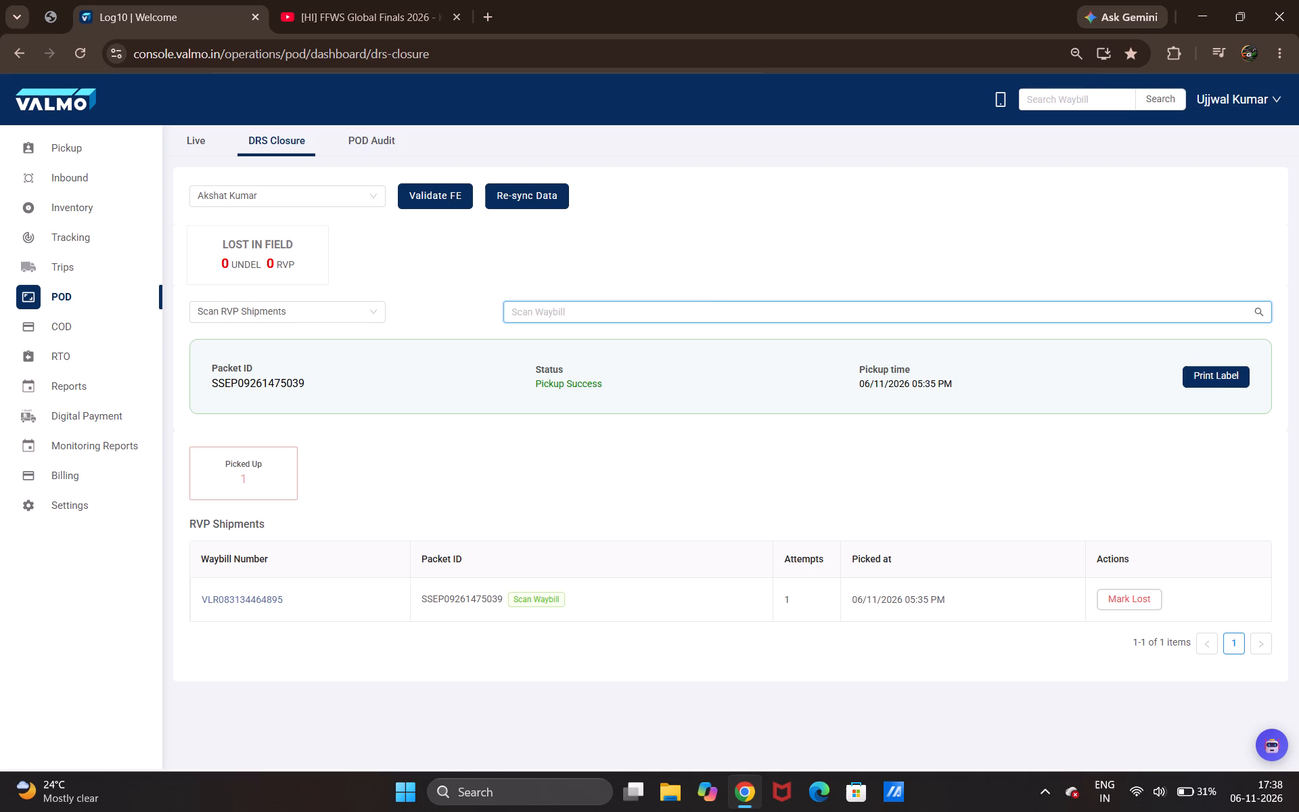